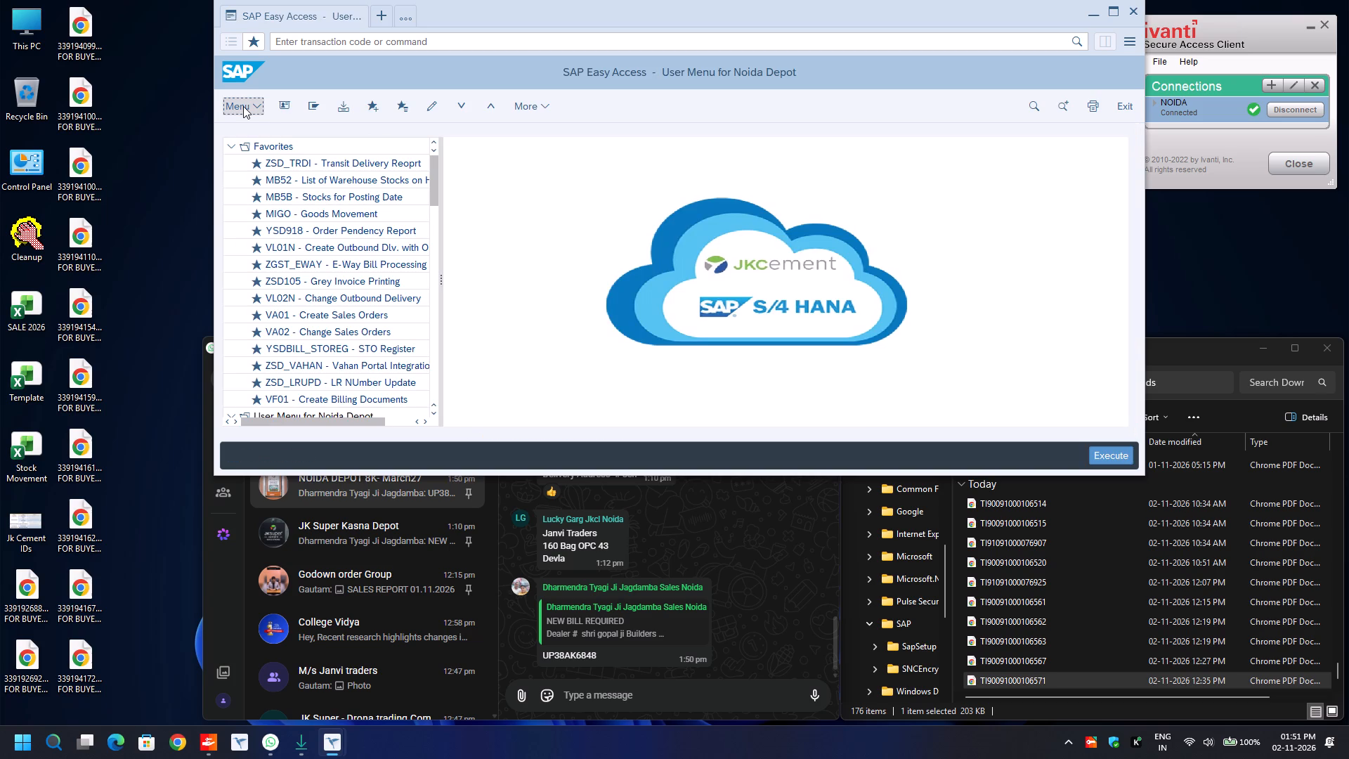
Open the YSD918 Order Pendency Report from the favorites.
{"action": "left_click", "coordinate": [315, 227]}
{"action": "key", "text": "Return"}
Set the report's document date range from 02.11.2026 to 30.11.2026.
{"action": "key", "text": "BackSpace"}
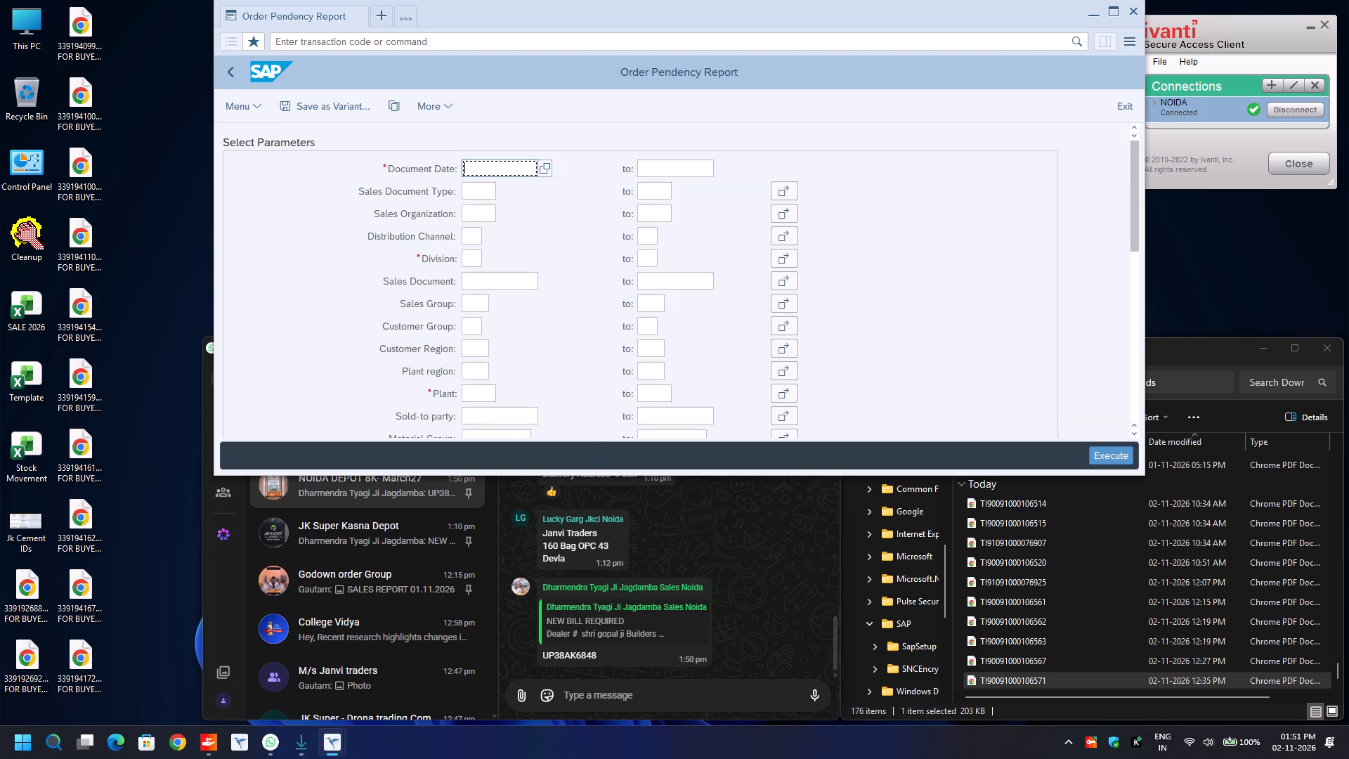
{"action": "key", "text": "Down"}
{"action": "key", "text": "Return"}
{"action": "key", "text": "Down"}
{"action": "key", "text": "Up"}
{"action": "key", "text": "Tab"}
{"action": "key", "text": "BackSpace"}
{"action": "key", "text": "Down"}
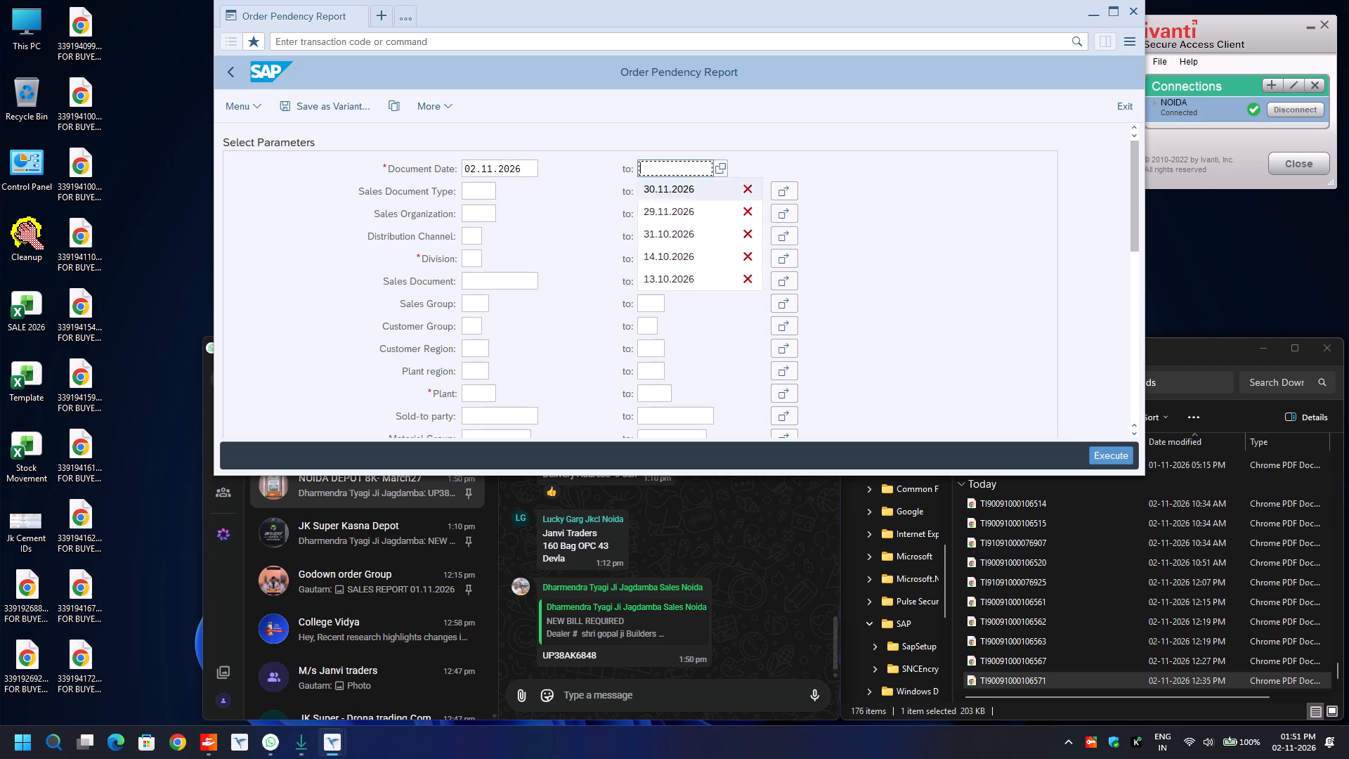
{"action": "key", "text": "Return"}
{"action": "key", "text": "Return"}
Set the report's division range from 00 to 99.
{"action": "key", "text": "BackSpace"}
{"action": "key", "text": "Down"}
{"action": "key", "text": "Return"}
{"action": "key", "text": "Tab"}
{"action": "key", "text": "BackSpace"}
{"action": "key", "text": "Down"}
{"action": "key", "text": "Return"}
{"action": "key", "text": "Return"}
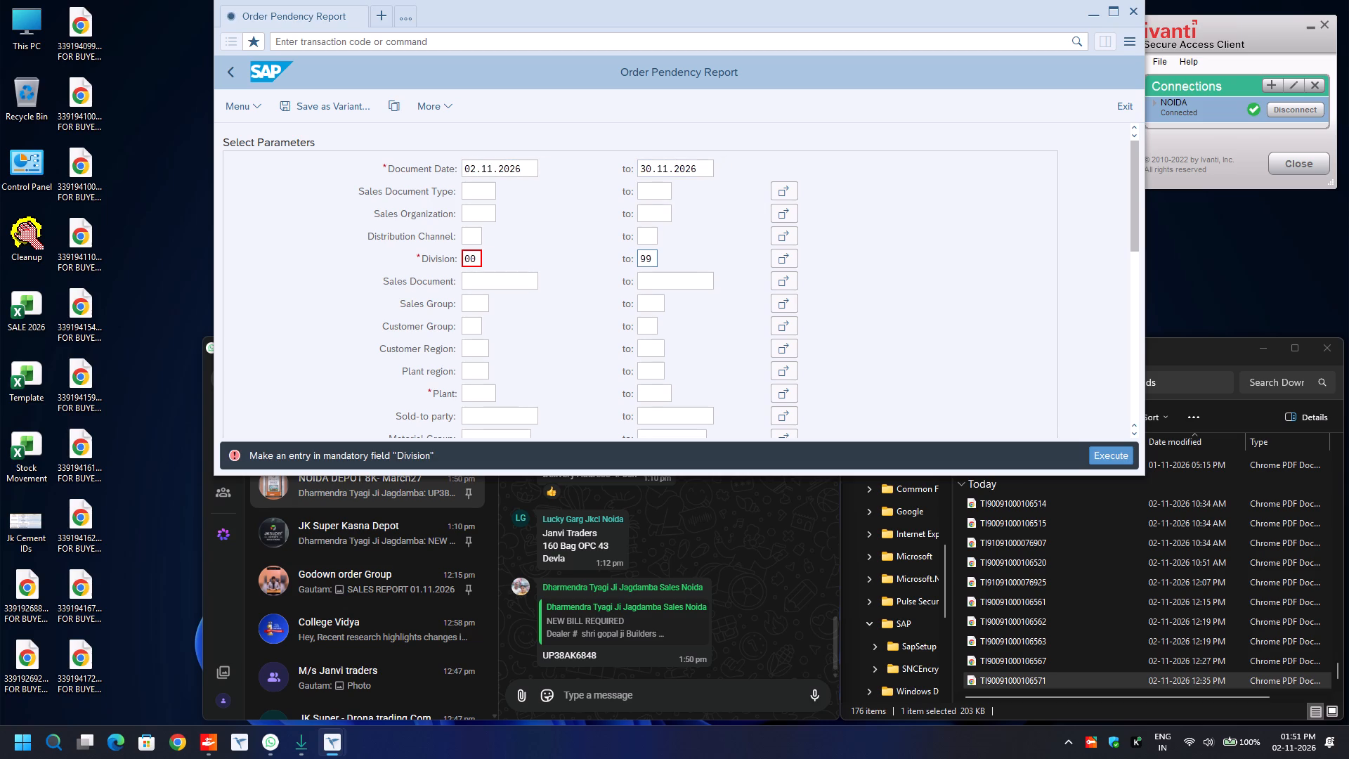
Enter * as the plant in the report's selection parameters.
{"action": "key", "text": "BackSpace"}
{"action": "key", "text": "BackSpace"}
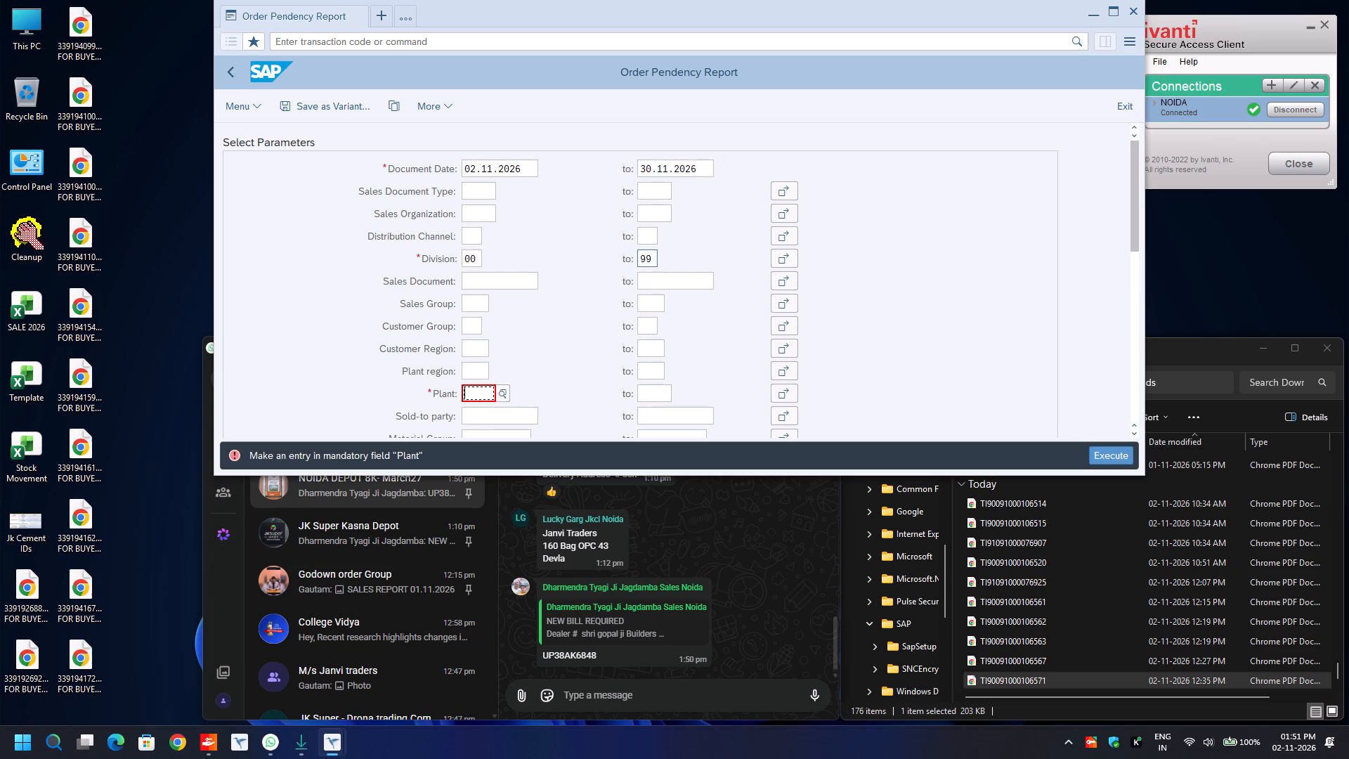
{"action": "key", "text": "Down"}
{"action": "key", "text": "Return"}
Choose Schedule Open Orders as the order category and run the Order Pendency Report.
{"action": "scroll", "coordinate": [910, 280], "scroll_direction": "down", "scroll_amount": 7}
{"action": "left_click", "coordinate": [460, 318]}
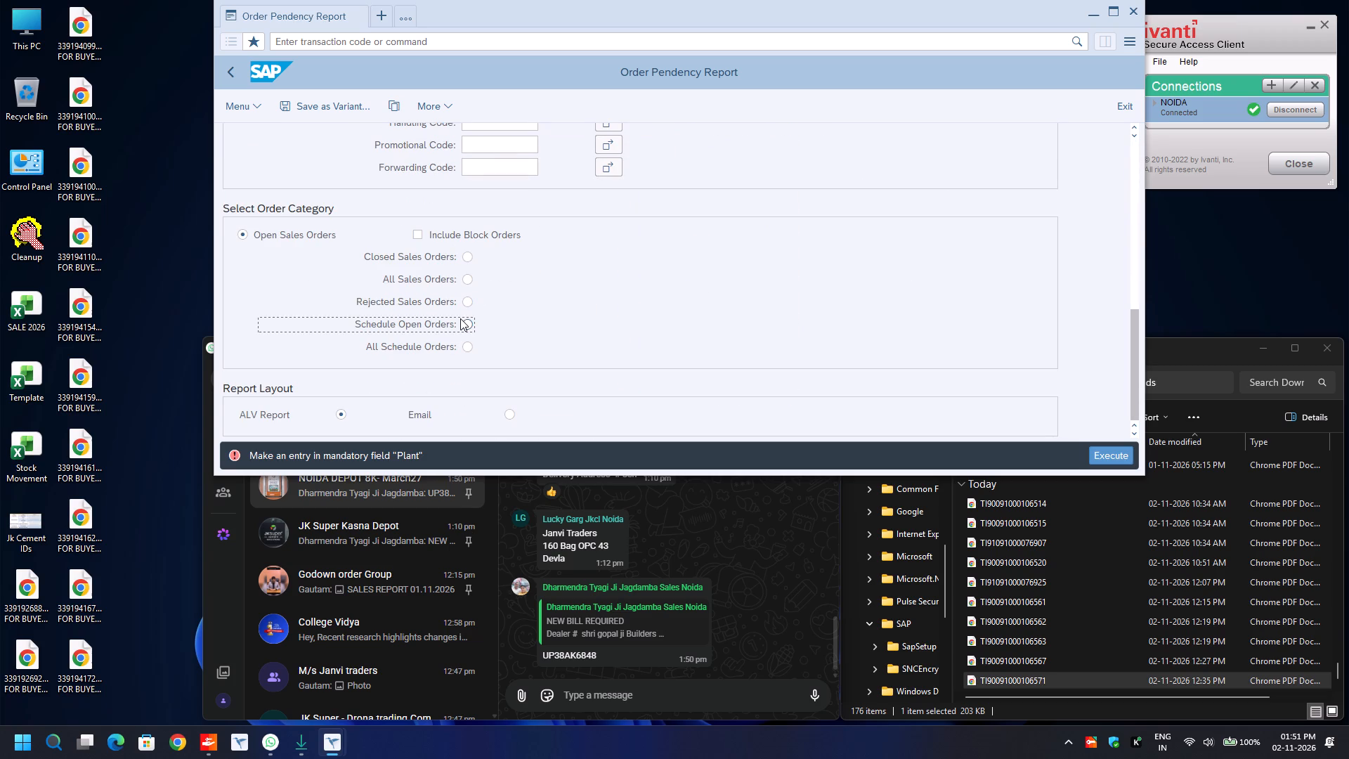
{"action": "key", "text": "F8"}
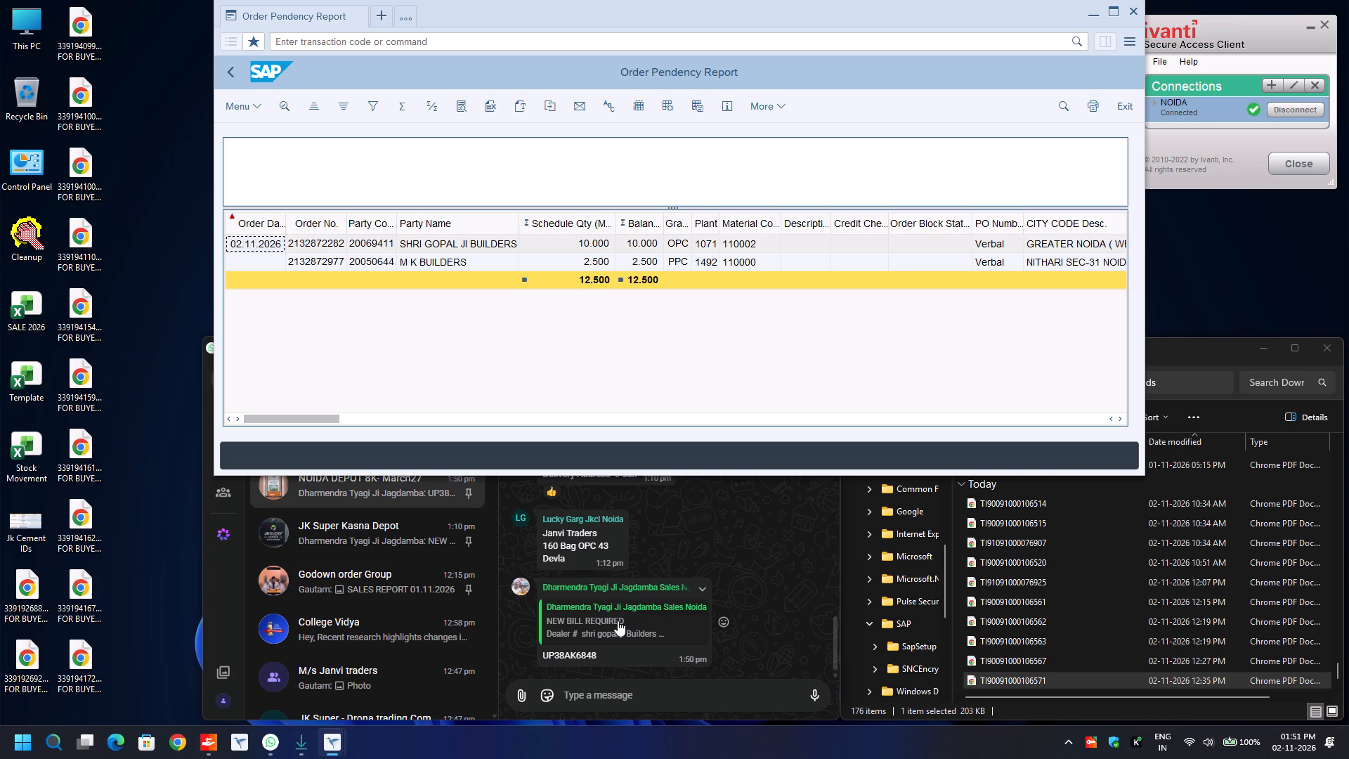
{"action": "left_click", "coordinate": [322, 259]}
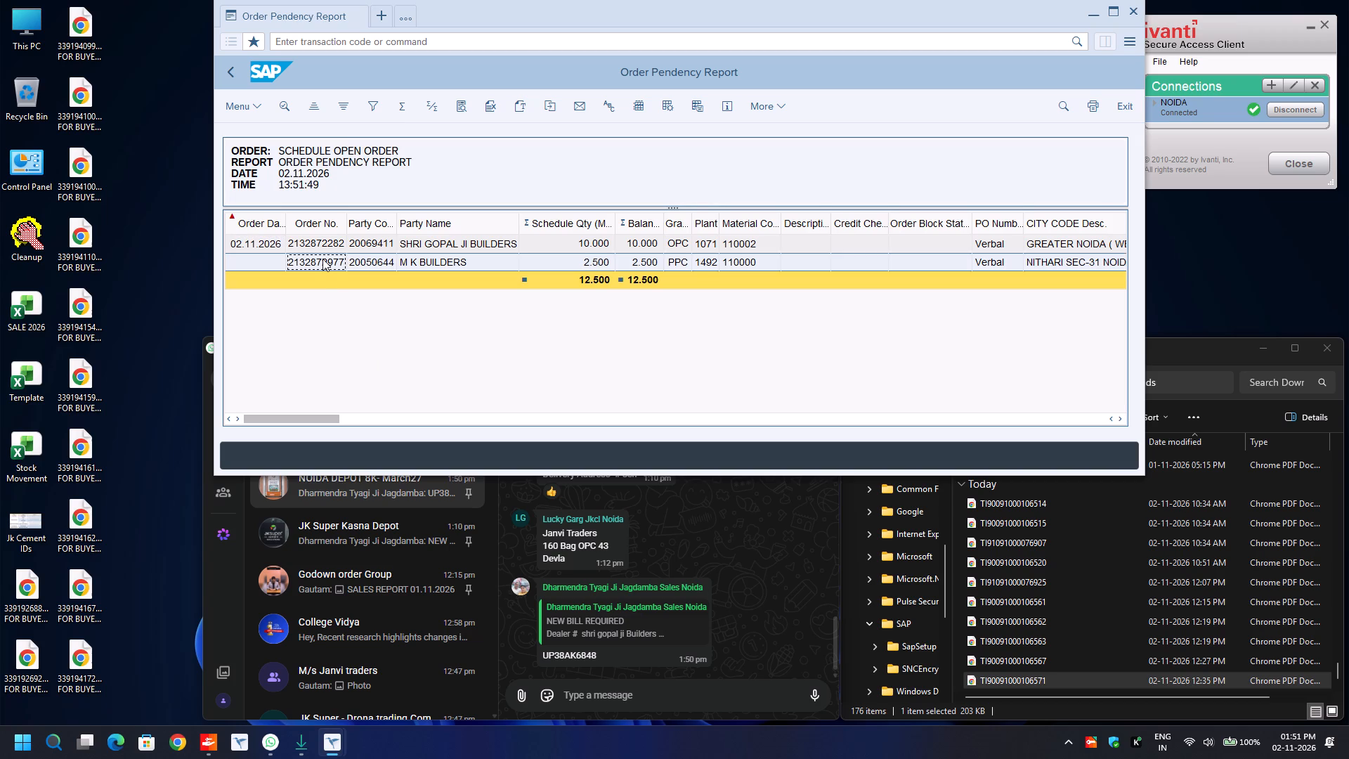
{"action": "key", "text": "Up"}
{"action": "key", "text": "ctrl+y"}
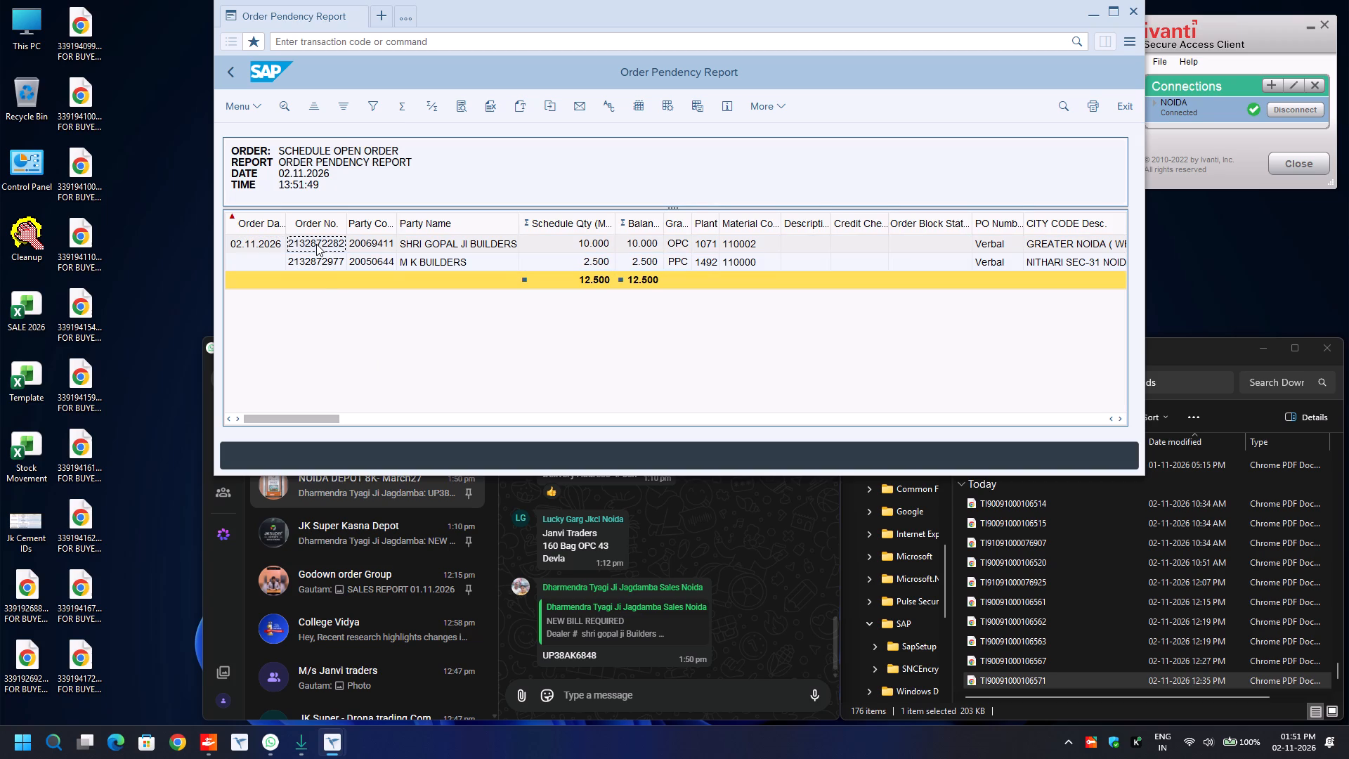
{"action": "key", "text": "ctrl+c"}
{"action": "key", "text": "ctrl+n"}
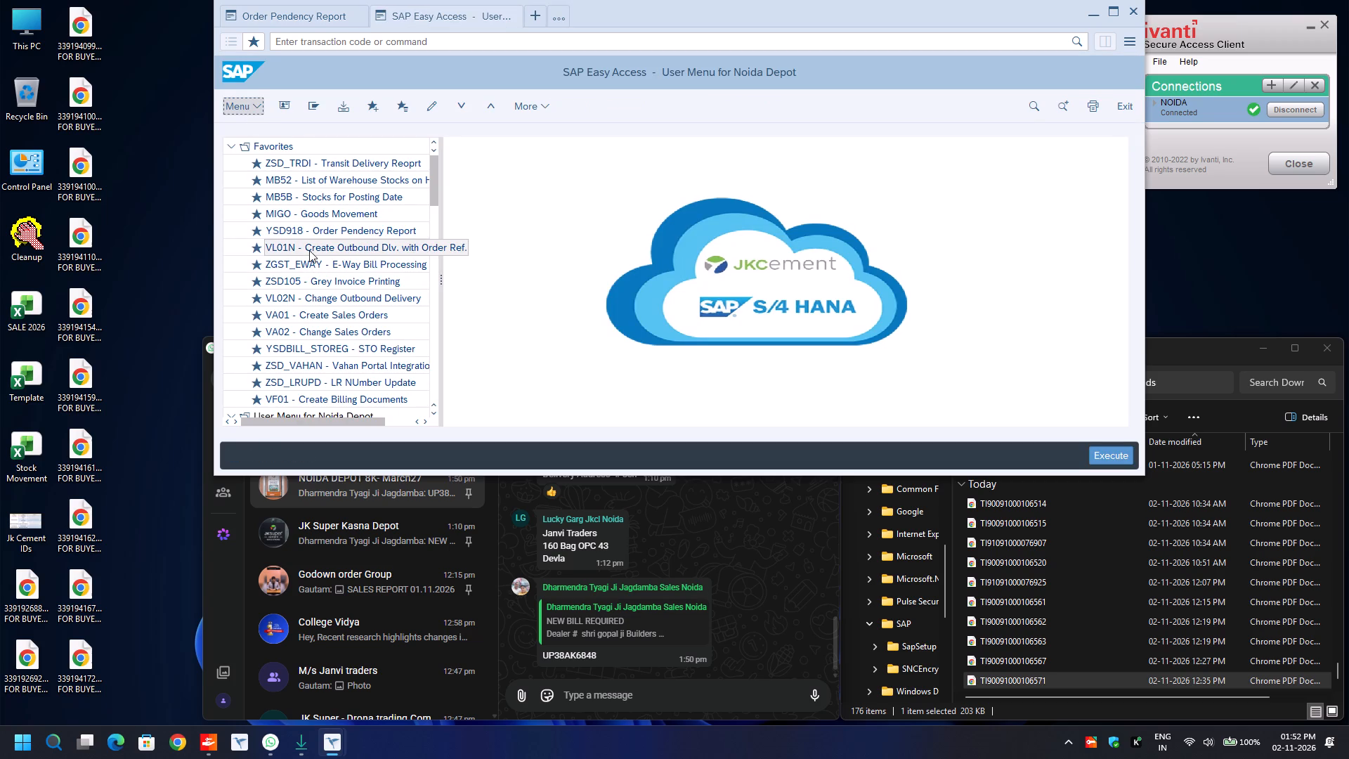
{"action": "double_click", "coordinate": [308, 247]}
{"action": "key", "text": "ctrl+v"}
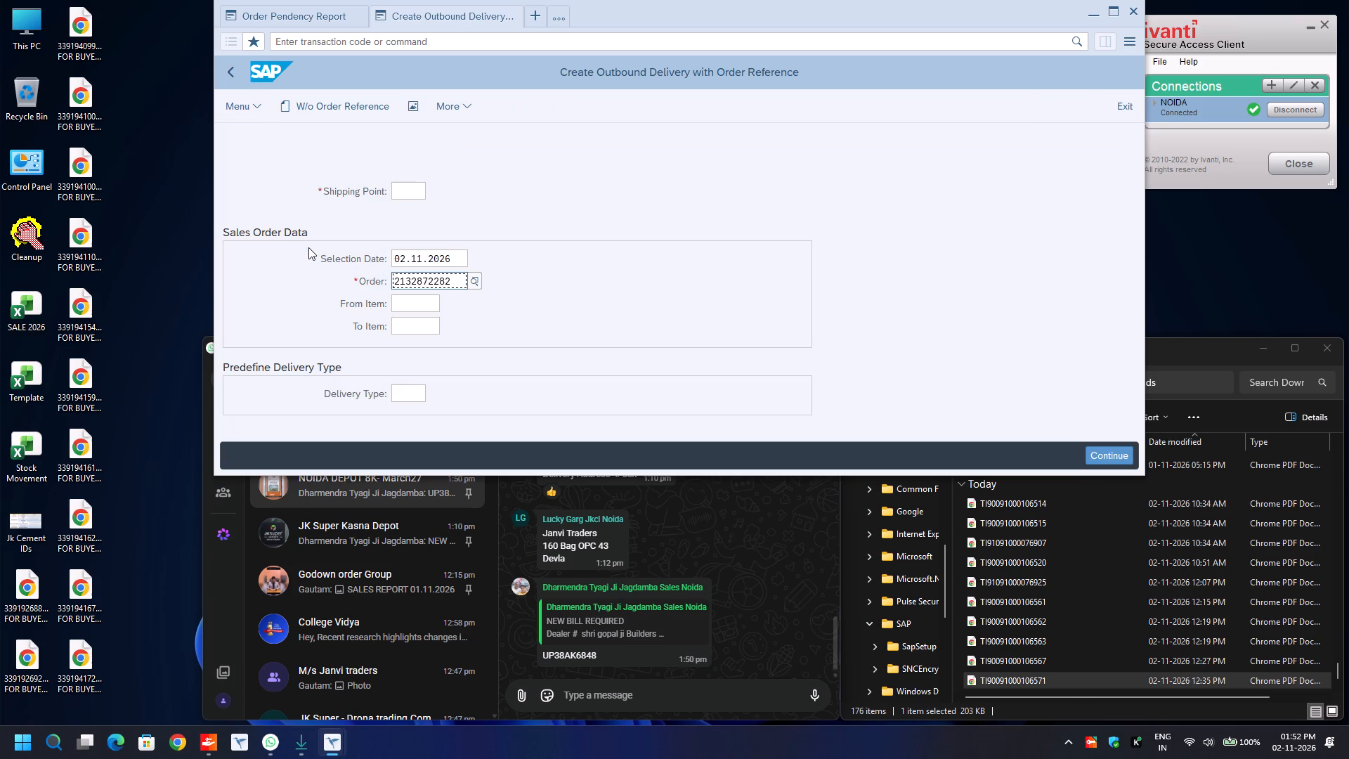
{"action": "key", "text": "Up"}
{"action": "key", "text": "Up"}
{"action": "type", "text": "1071"}
{"action": "key", "text": "Return"}
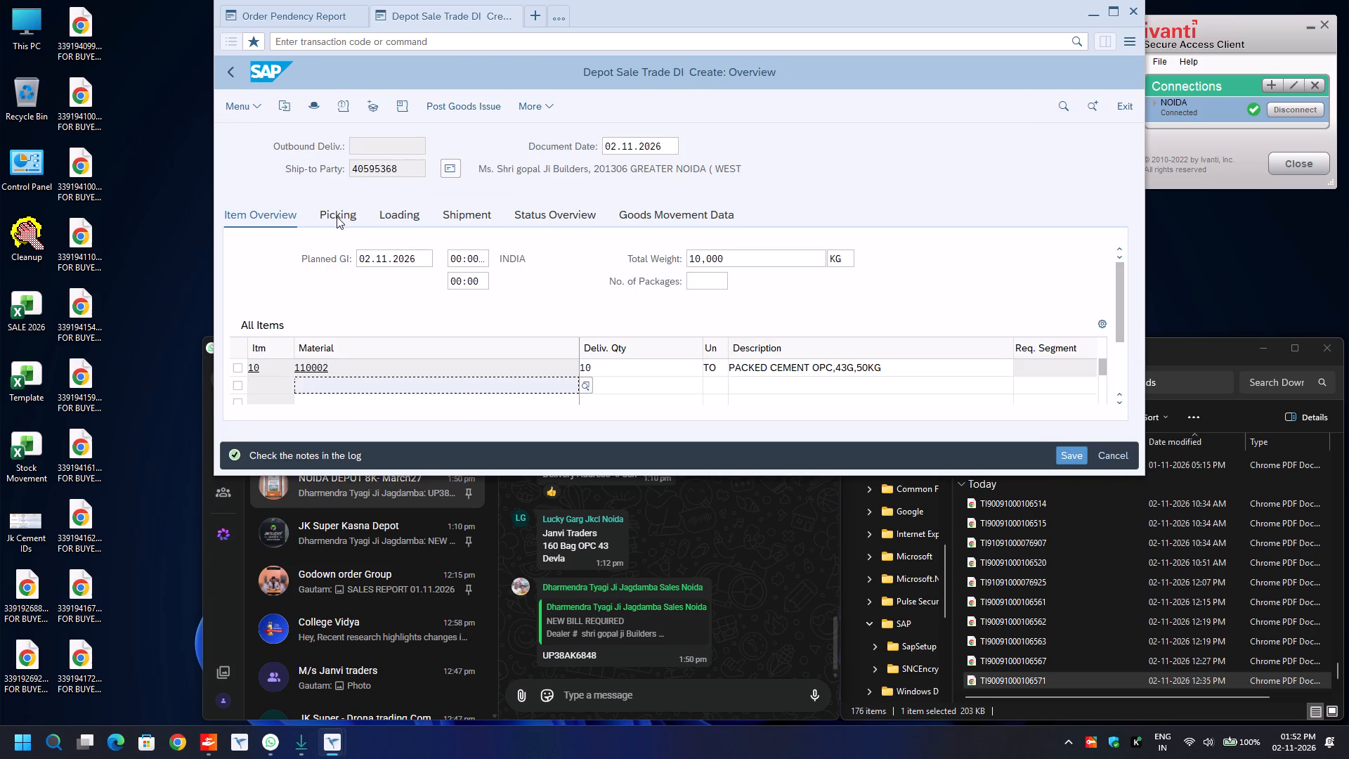
In the delivery's picking data, set item 10's picked quantity to 10 and its batch to 1004-1071.
{"action": "left_click", "coordinate": [337, 216]}
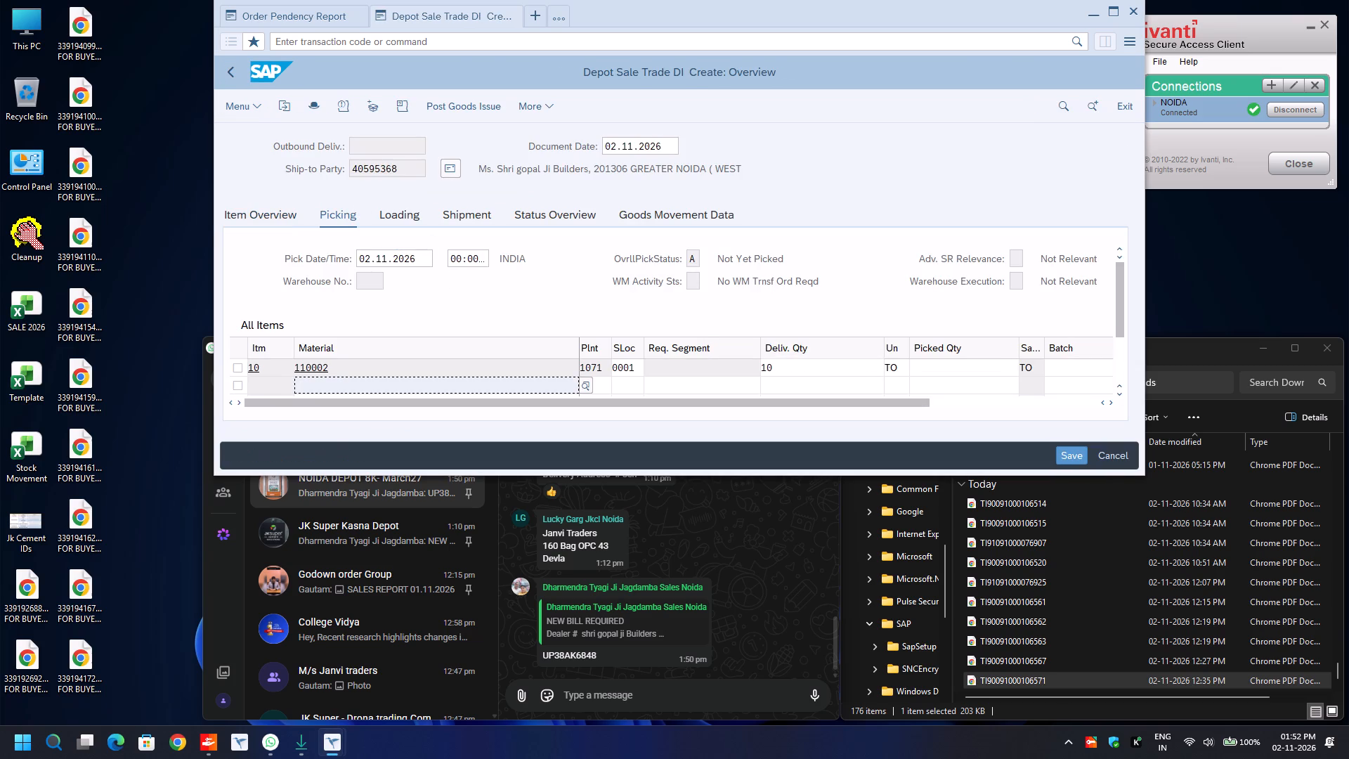
{"action": "left_click", "coordinate": [927, 363]}
{"action": "type", "text": "10"}
{"action": "key", "text": "Tab"}
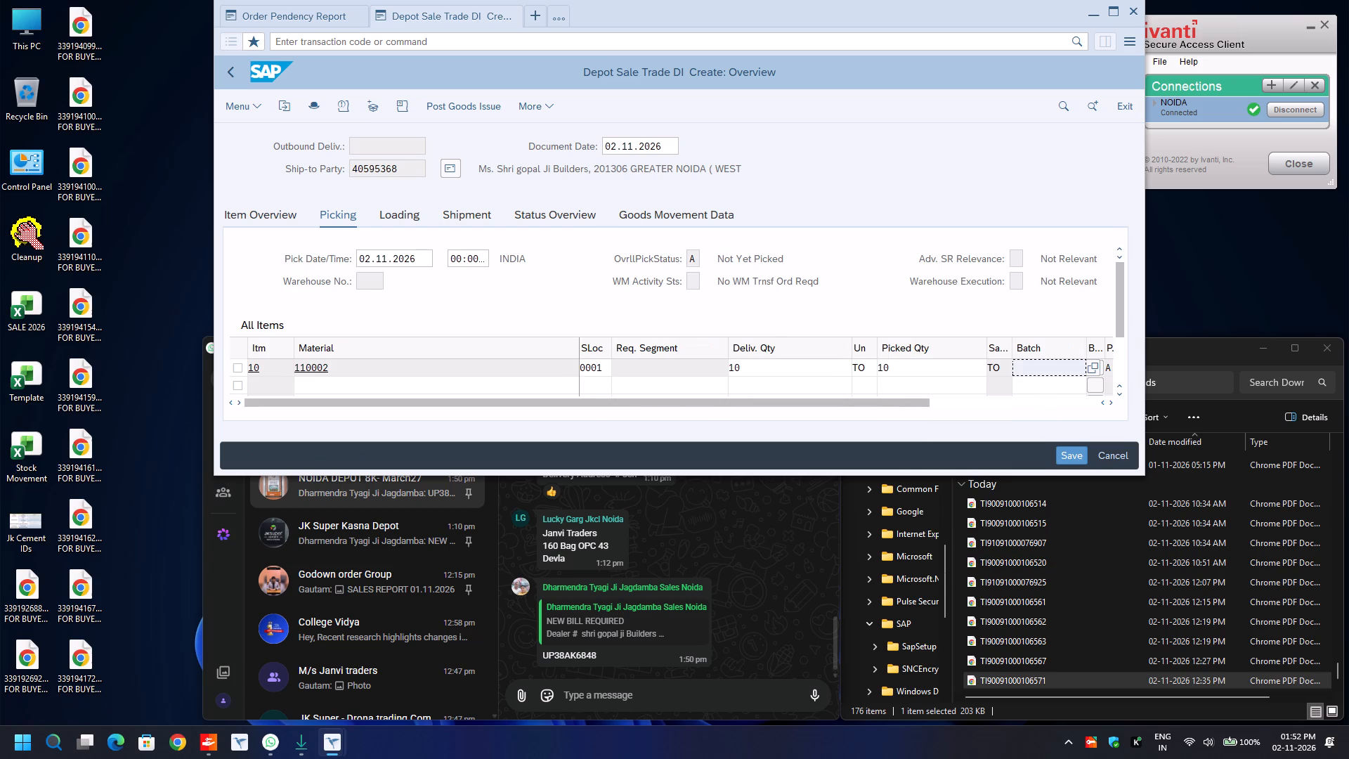
{"action": "type", "text": "1004"}
{"action": "key", "text": "Down"}
{"action": "key", "text": "Down"}
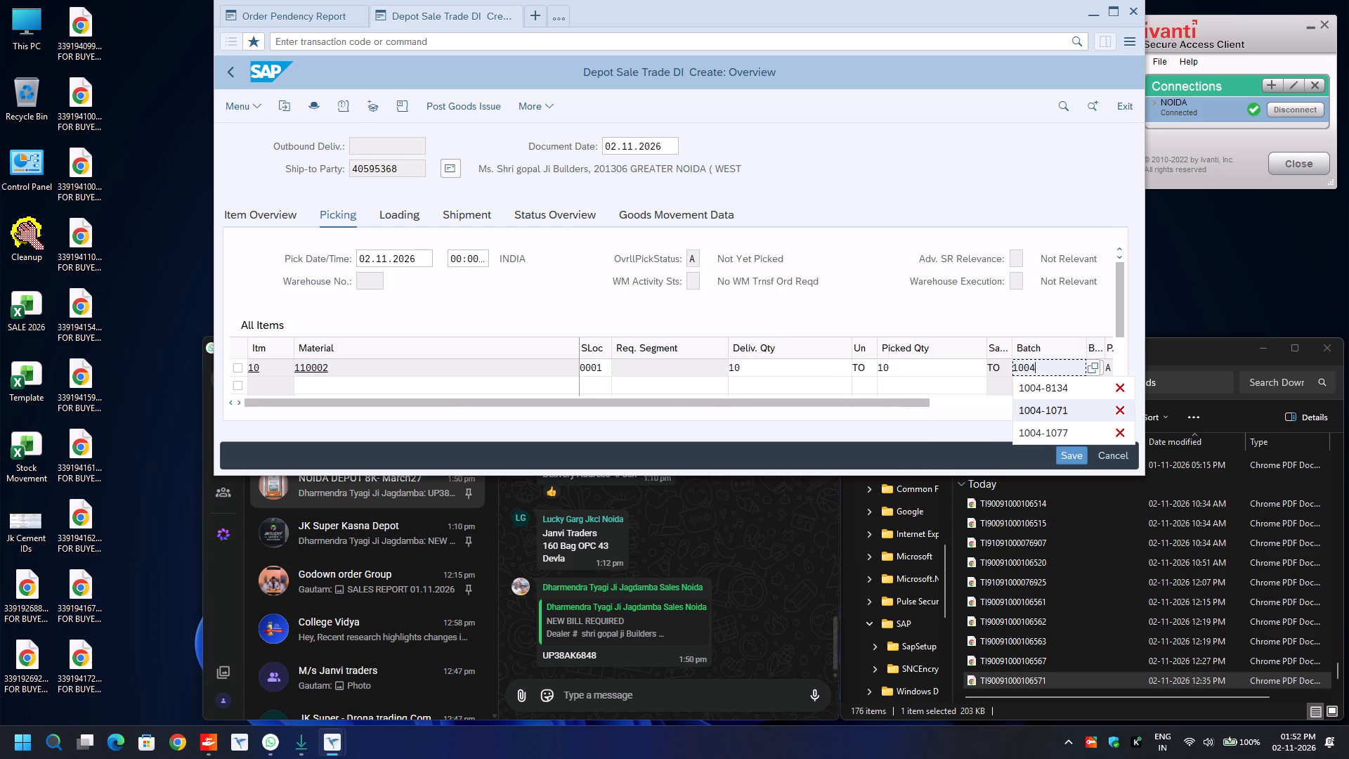
{"action": "key", "text": "Return"}
In the delivery header's additional data, set the transport mode to ROAD and fill Road Transporter1 with the previously used code beginning 220000967.
{"action": "key", "text": "F8"}
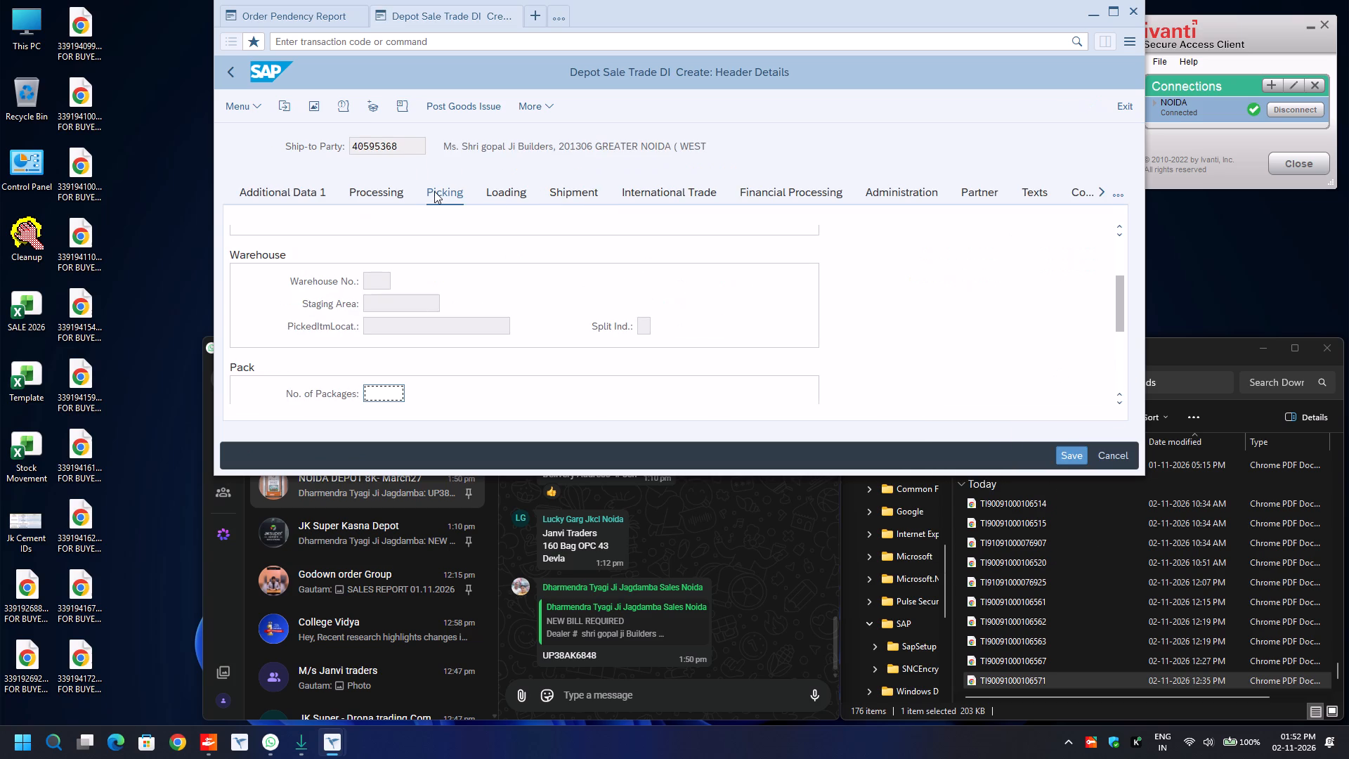
{"action": "left_click", "coordinate": [296, 190]}
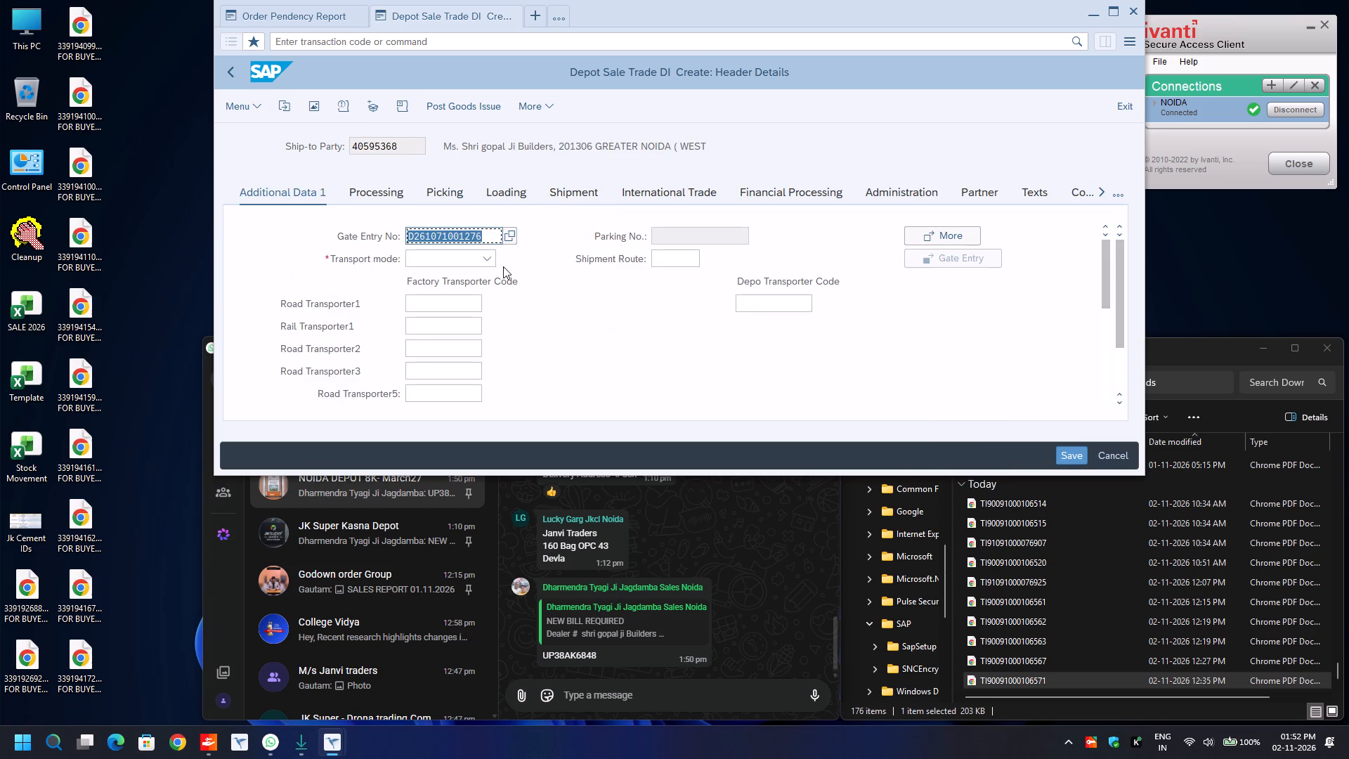
{"action": "left_click", "coordinate": [491, 260]}
{"action": "left_click", "coordinate": [462, 318]}
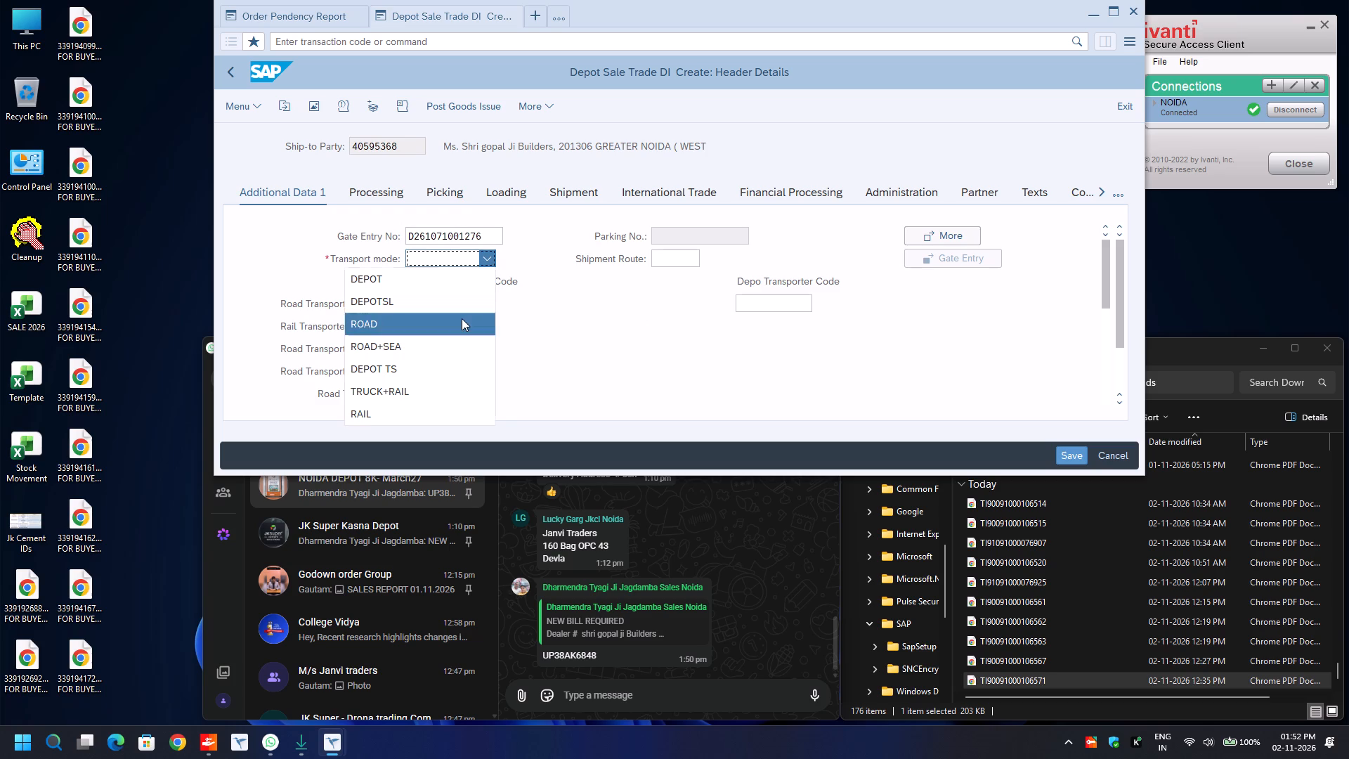
{"action": "left_click", "coordinate": [460, 300]}
{"action": "key", "text": "BackSpace"}
{"action": "key", "text": "Down"}
{"action": "key", "text": "Return"}
{"action": "key", "text": "Return"}
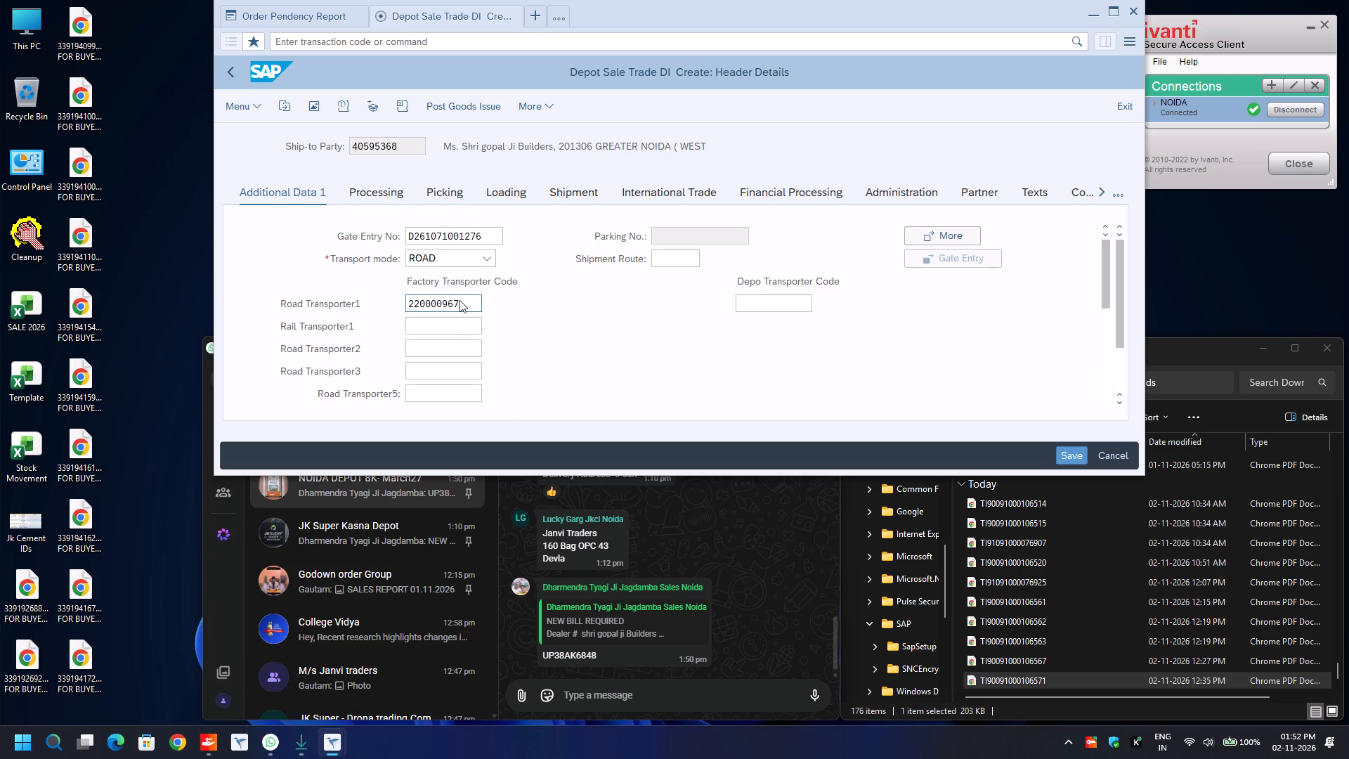
Set the E-Way Bill transport mode to Road and open the distance for entry.
{"action": "type", "text": "ro"}
{"action": "key", "text": "Tab"}
{"action": "key", "text": "Tab"}
{"action": "key", "text": "BackSpace"}
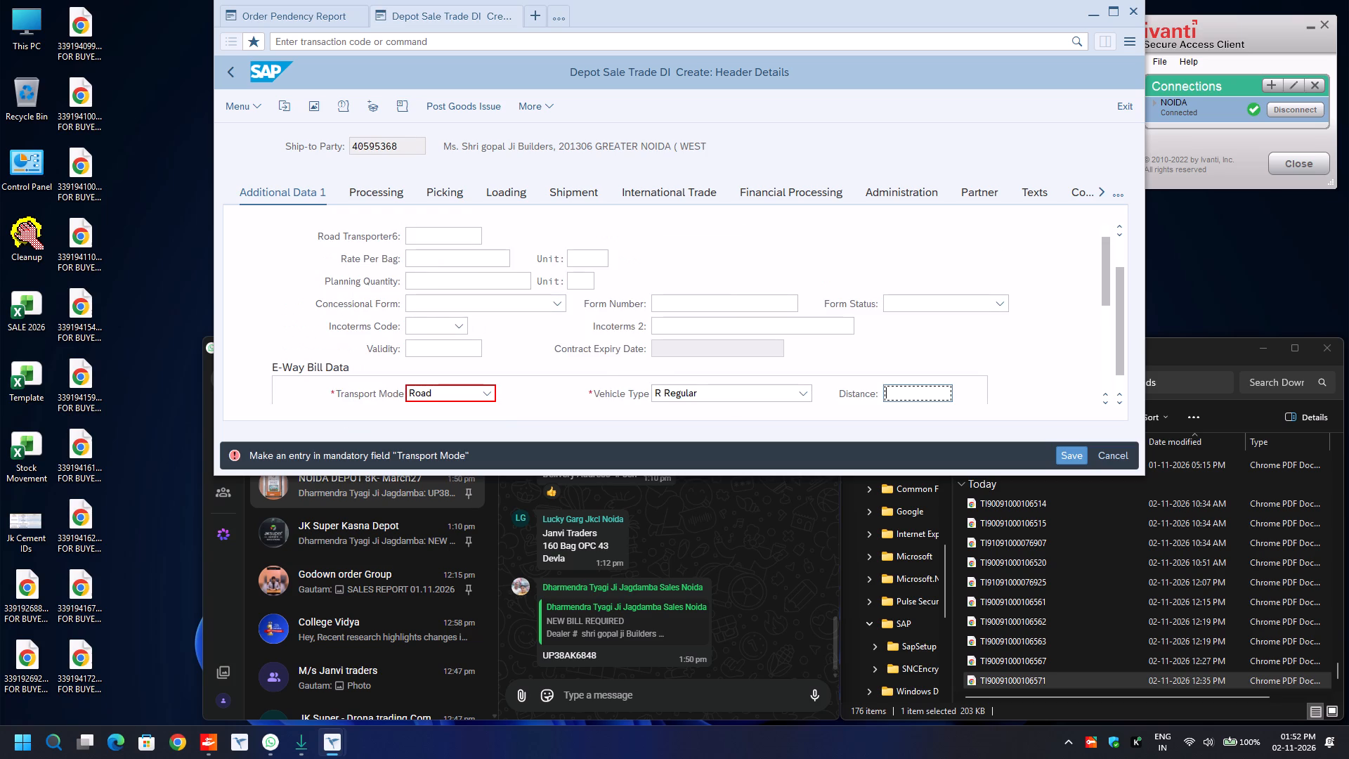
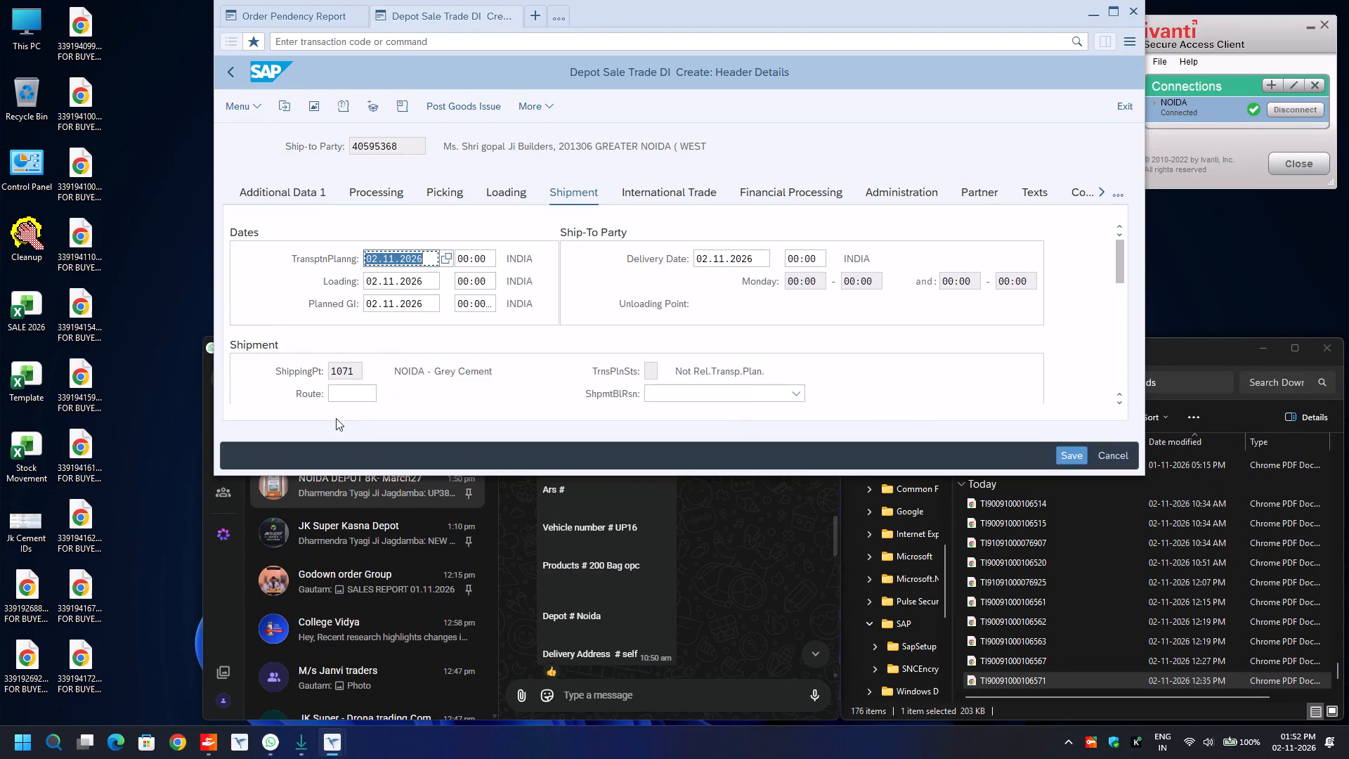
Set the delivery's shipment route to ROUTE and post the goods issue.
{"action": "left_click", "coordinate": [346, 388]}
{"action": "key", "text": "BackSpace"}
{"action": "key", "text": "Down"}
{"action": "key", "text": "Return"}
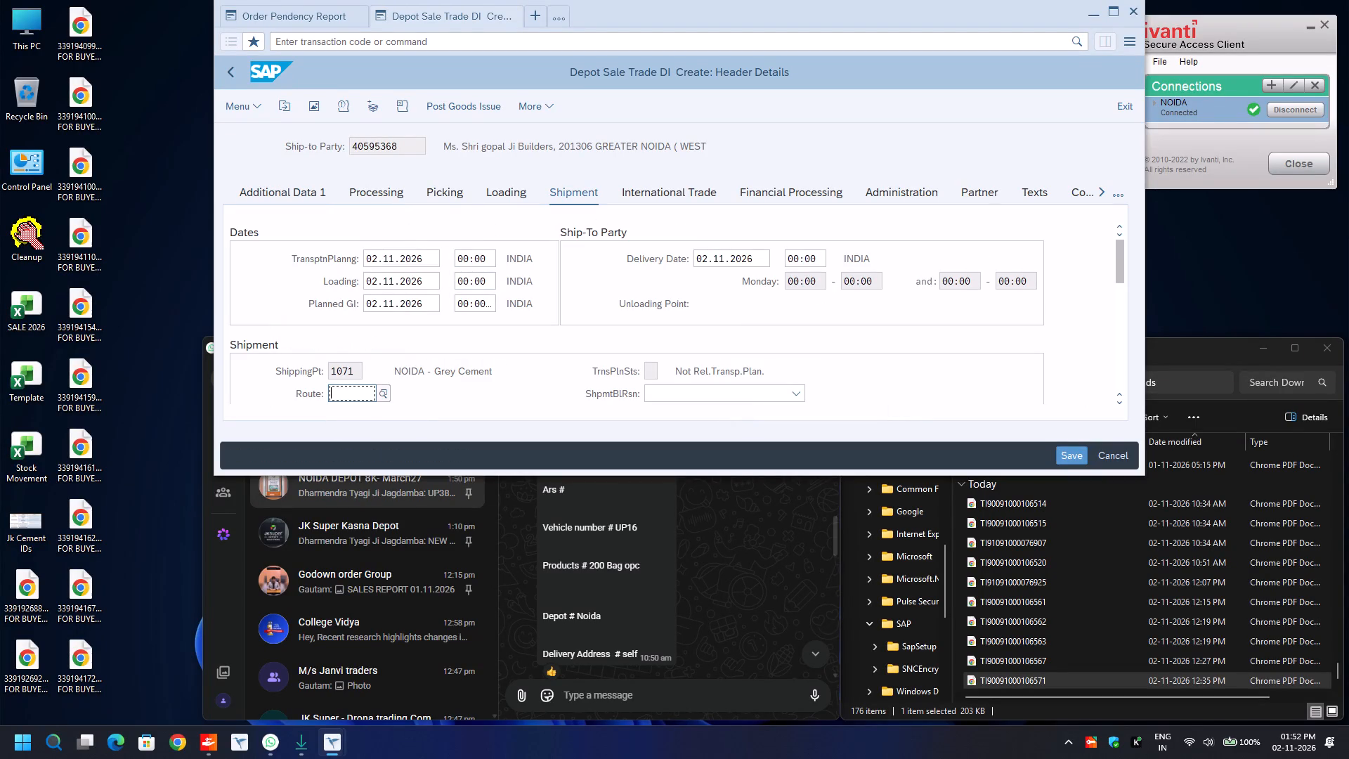
{"action": "left_click", "coordinate": [464, 110]}
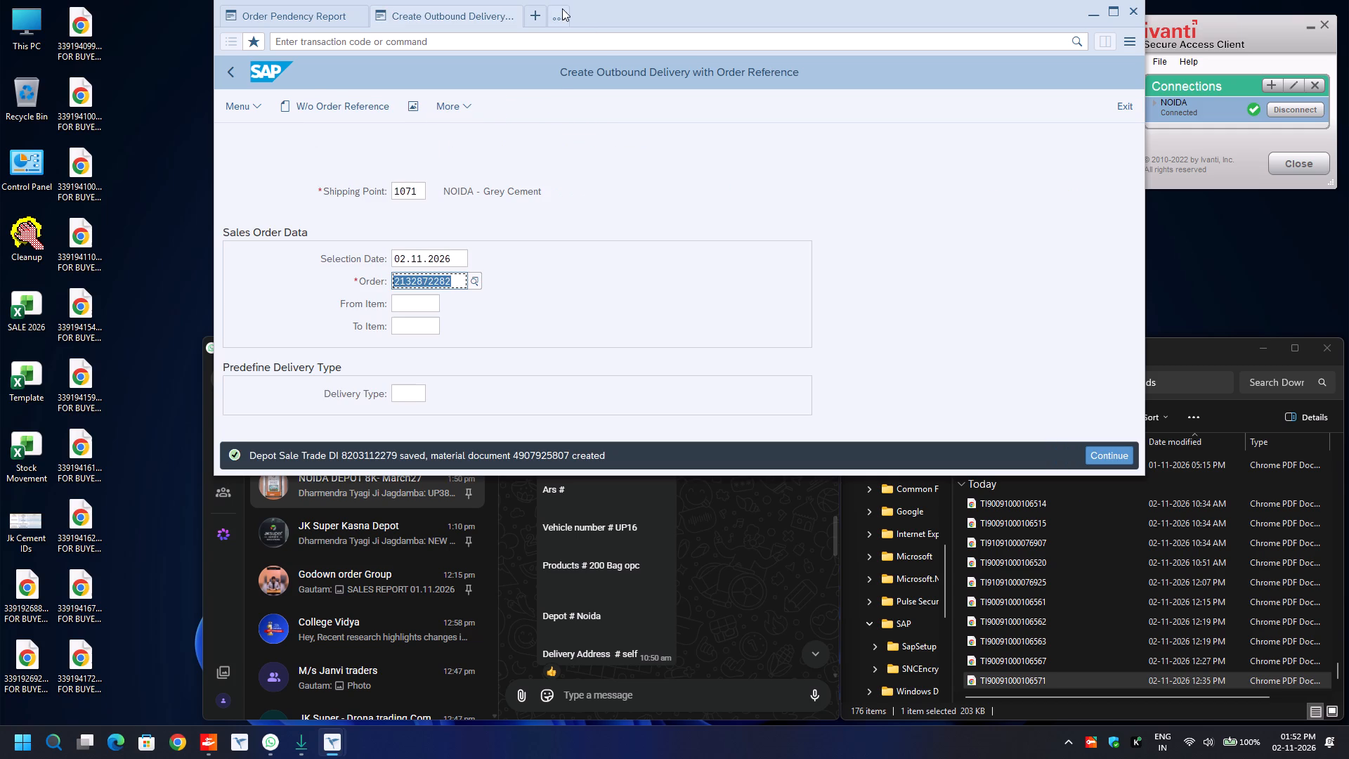
In a new session, open E-Way Bill Processing (ZGST_EWAY) and choose e-Invoice as the document to generate.
{"action": "left_click", "coordinate": [537, 11]}
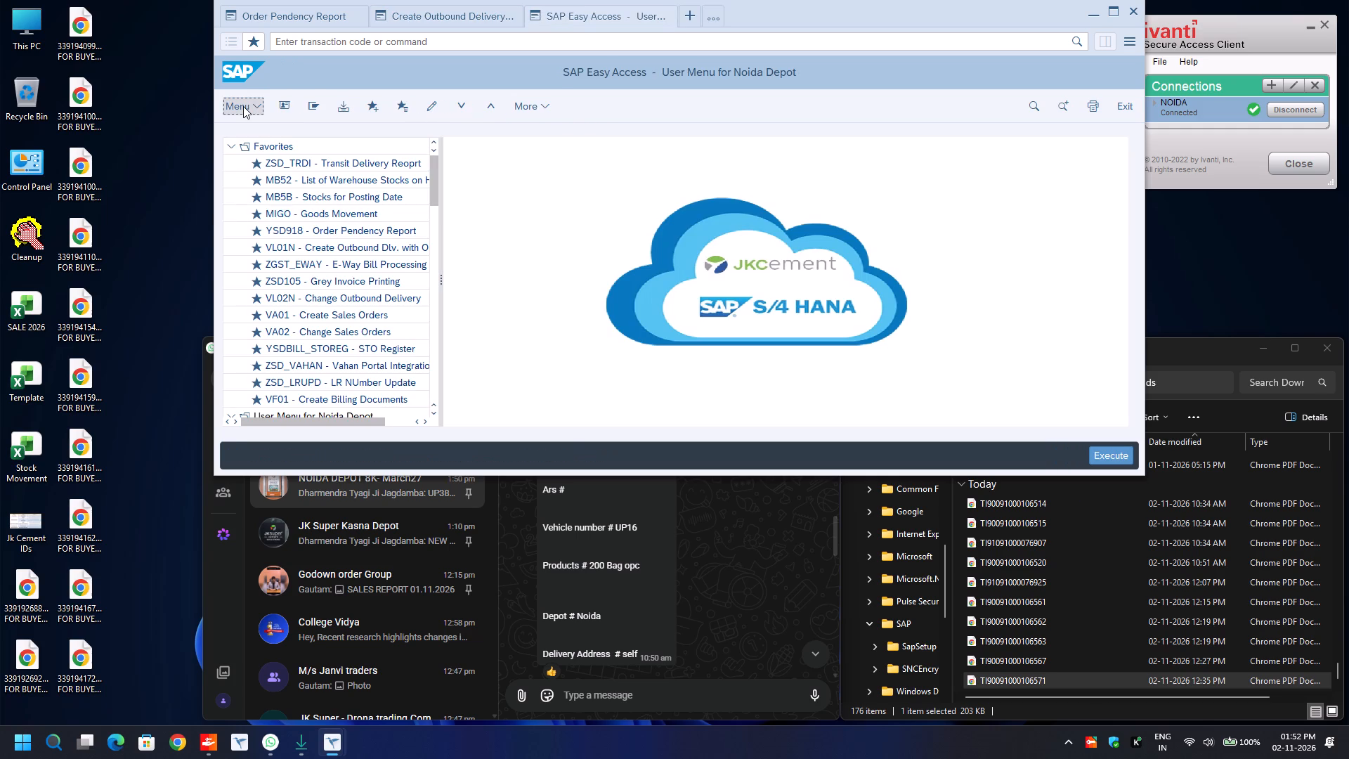
{"action": "double_click", "coordinate": [318, 268]}
{"action": "left_click", "coordinate": [464, 190]}
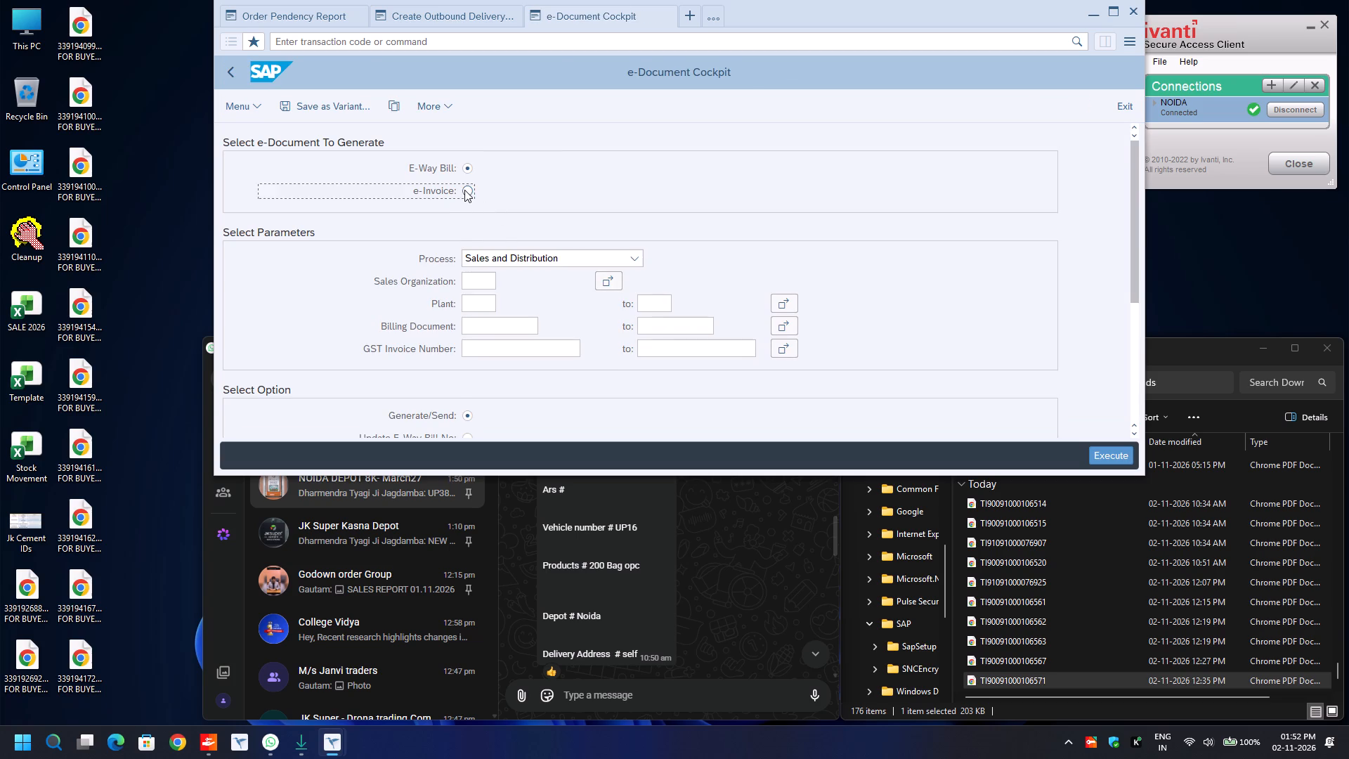
Set the e-invoice selection to sales organization 1000, plant 1071 and billing/posting date 02.11.2026.
{"action": "left_click_drag", "start_coordinate": [476, 260], "coordinate": [474, 280]}
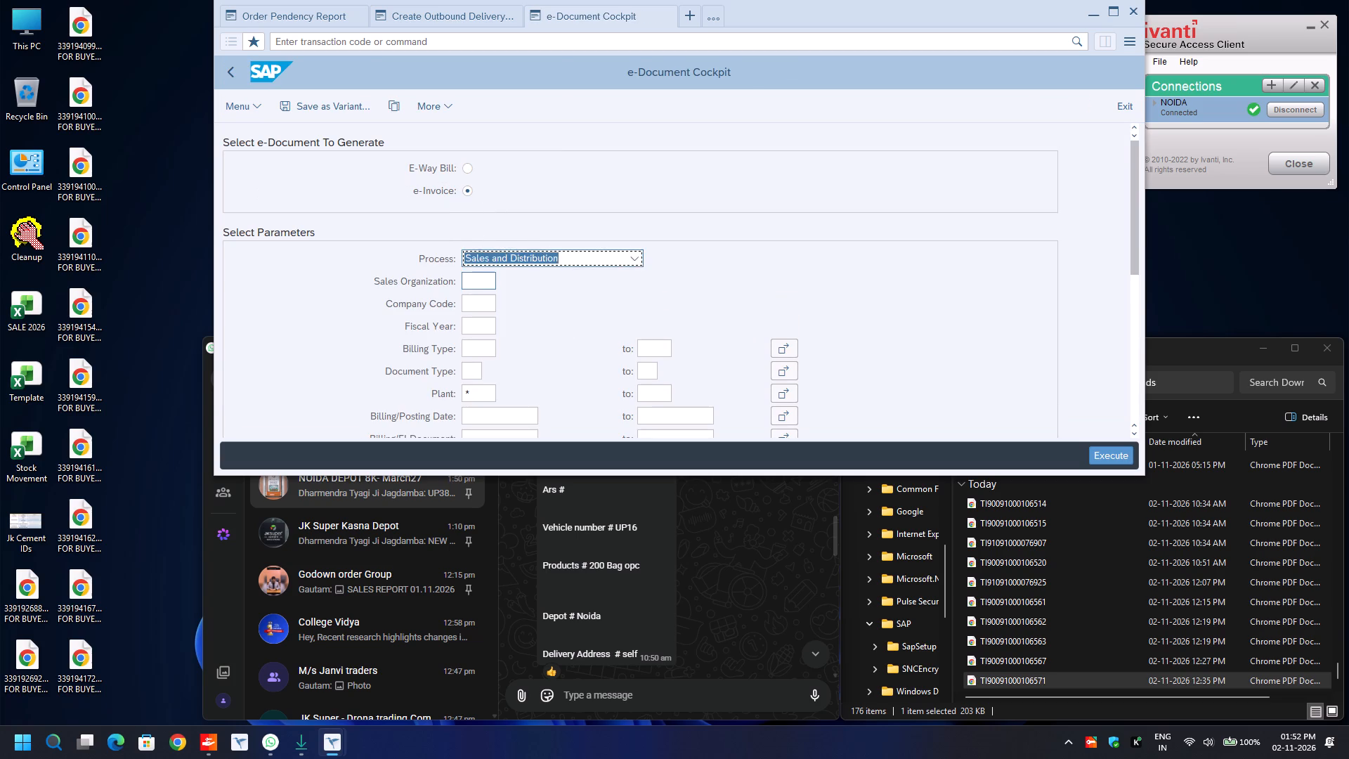
{"action": "left_click", "coordinate": [474, 280]}
{"action": "key", "text": "BackSpace"}
{"action": "key", "text": "Down"}
{"action": "key", "text": "Return"}
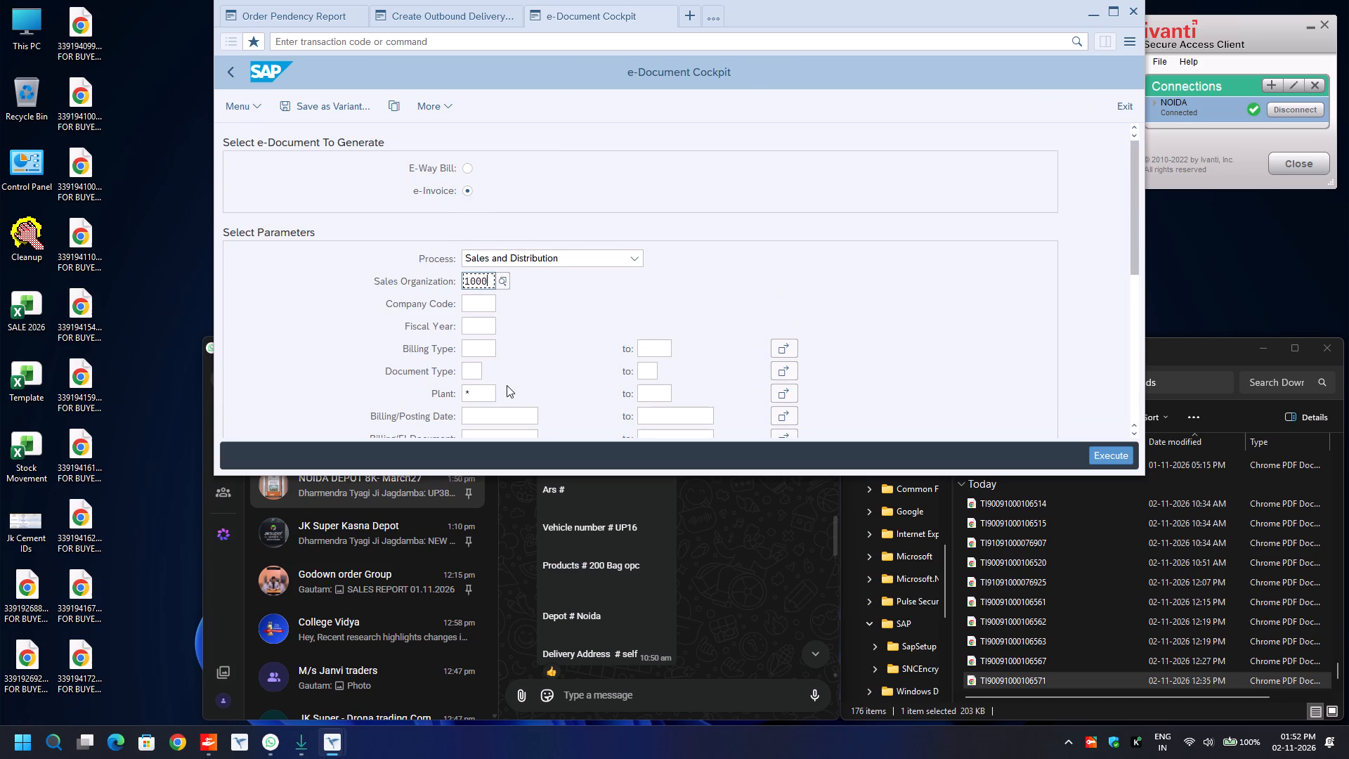
{"action": "left_click", "coordinate": [476, 391]}
{"action": "key", "text": "BackSpace"}
{"action": "type", "text": "1492"}
{"action": "key", "text": "BackSpace"}
{"action": "key", "text": "BackSpace"}
{"action": "key", "text": "BackSpace"}
{"action": "key", "text": "BackSpace"}
{"action": "type", "text": "1071"}
{"action": "key", "text": "Return"}
{"action": "key", "text": "Down"}
{"action": "key", "text": "BackSpace"}
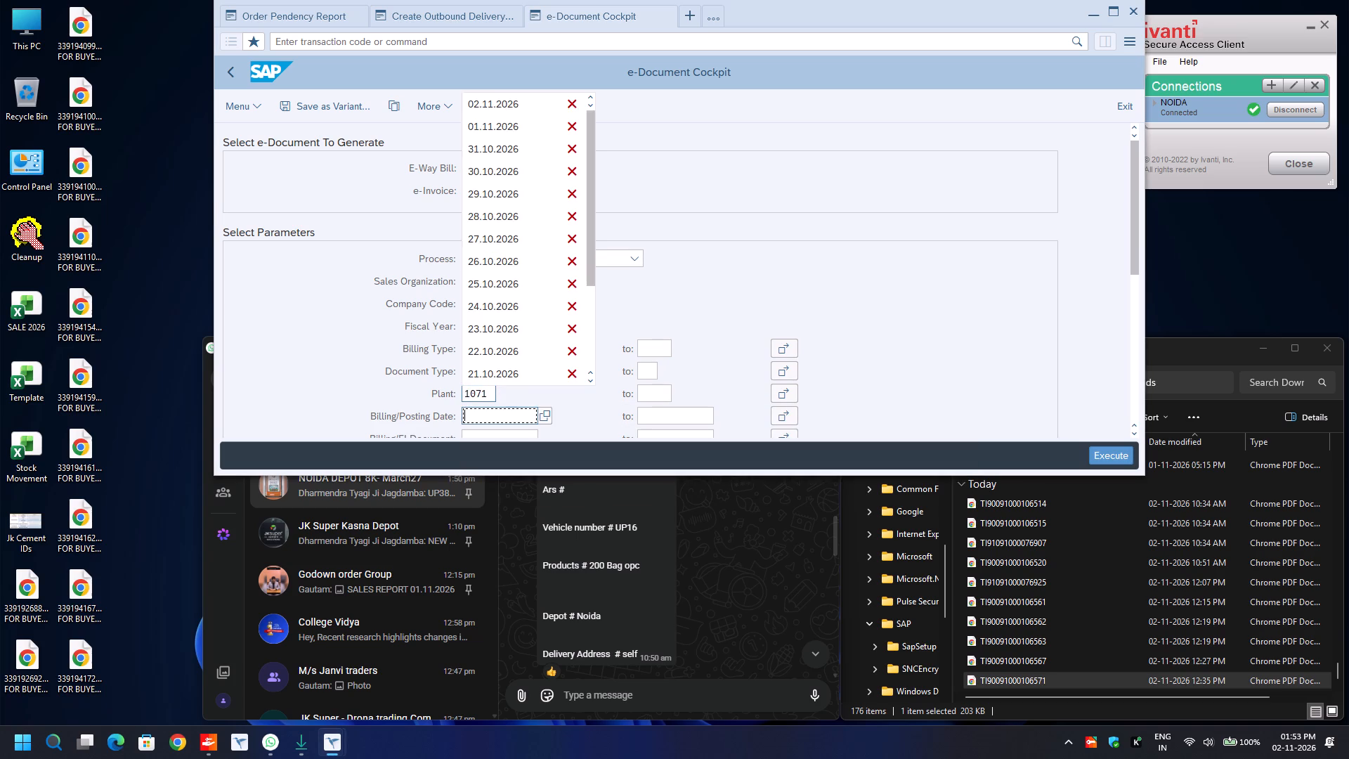
{"action": "key", "text": "Down"}
{"action": "key", "text": "Return"}
Run the Status Report with the e-Invoice with E-Way Bill option, refresh it by rerunning, and check the e-way bill columns.
{"action": "scroll", "coordinate": [476, 391], "scroll_direction": "down", "scroll_amount": 5}
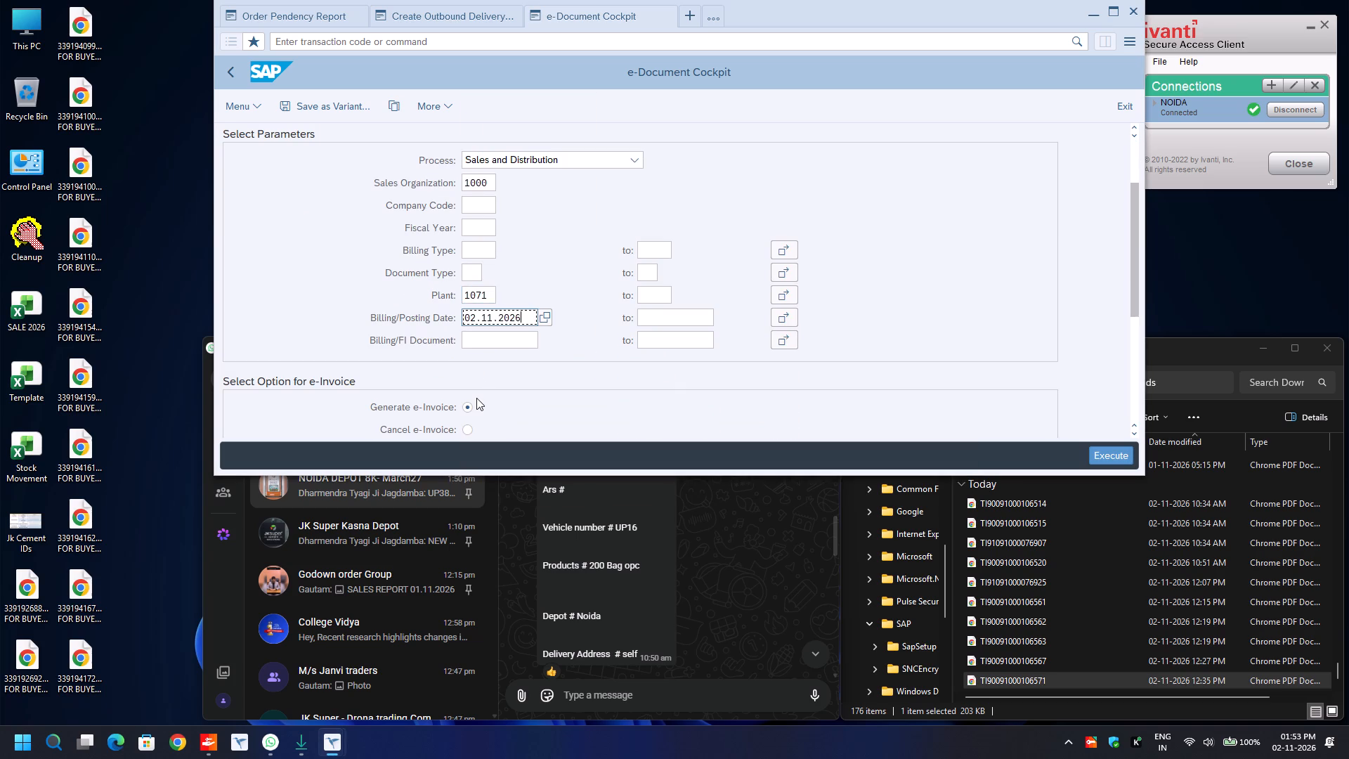
{"action": "scroll", "coordinate": [476, 398], "scroll_direction": "down", "scroll_amount": 6}
{"action": "left_click", "coordinate": [462, 207]}
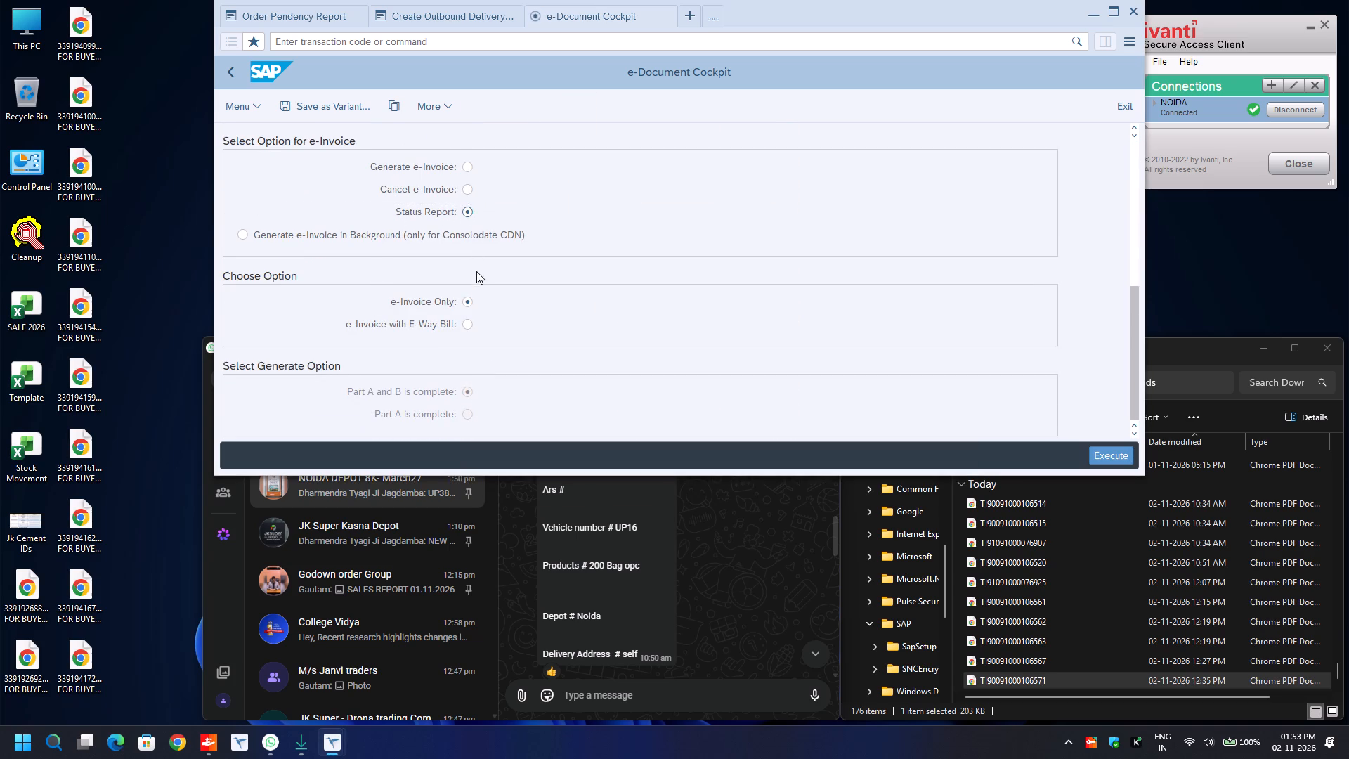
{"action": "left_click", "coordinate": [471, 328]}
{"action": "key", "text": "F8"}
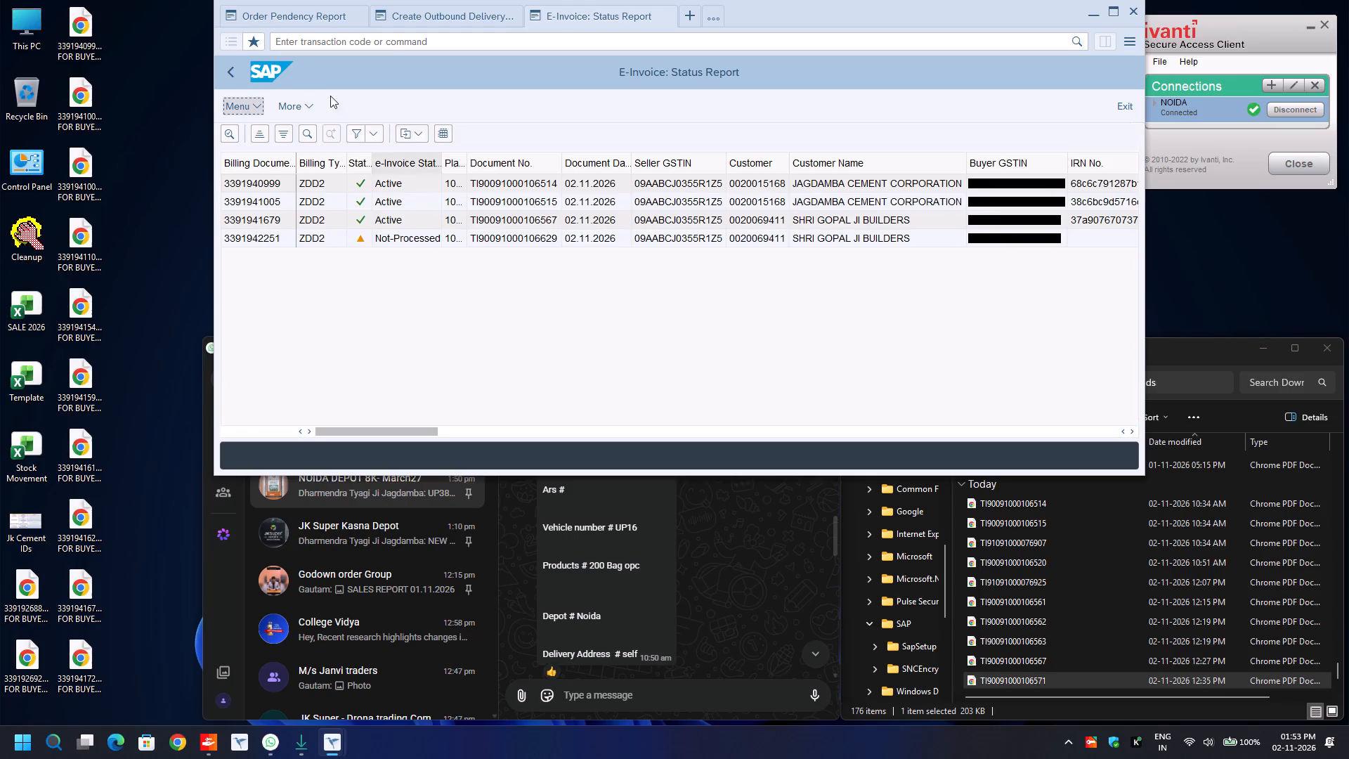
{"action": "left_click", "coordinate": [226, 67]}
{"action": "key", "text": "F8"}
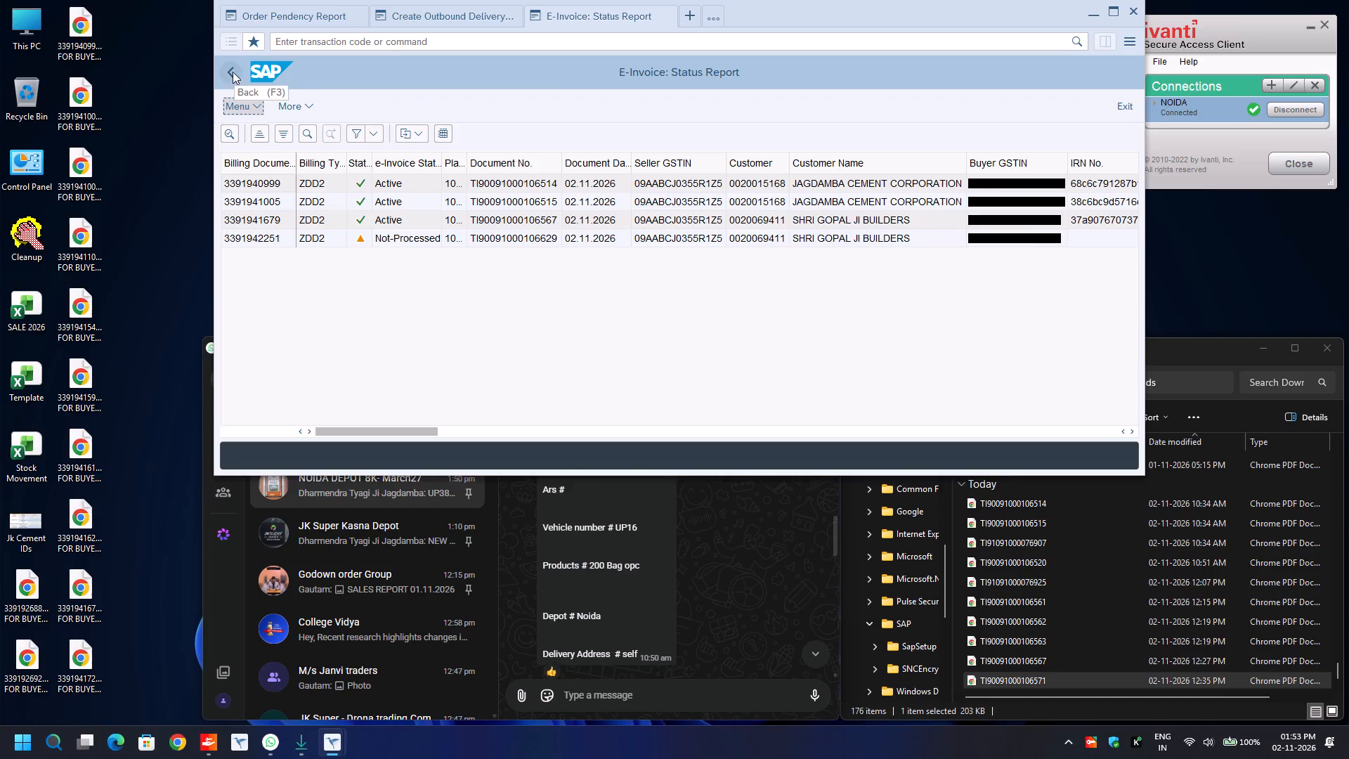
{"action": "left_click", "coordinate": [231, 70]}
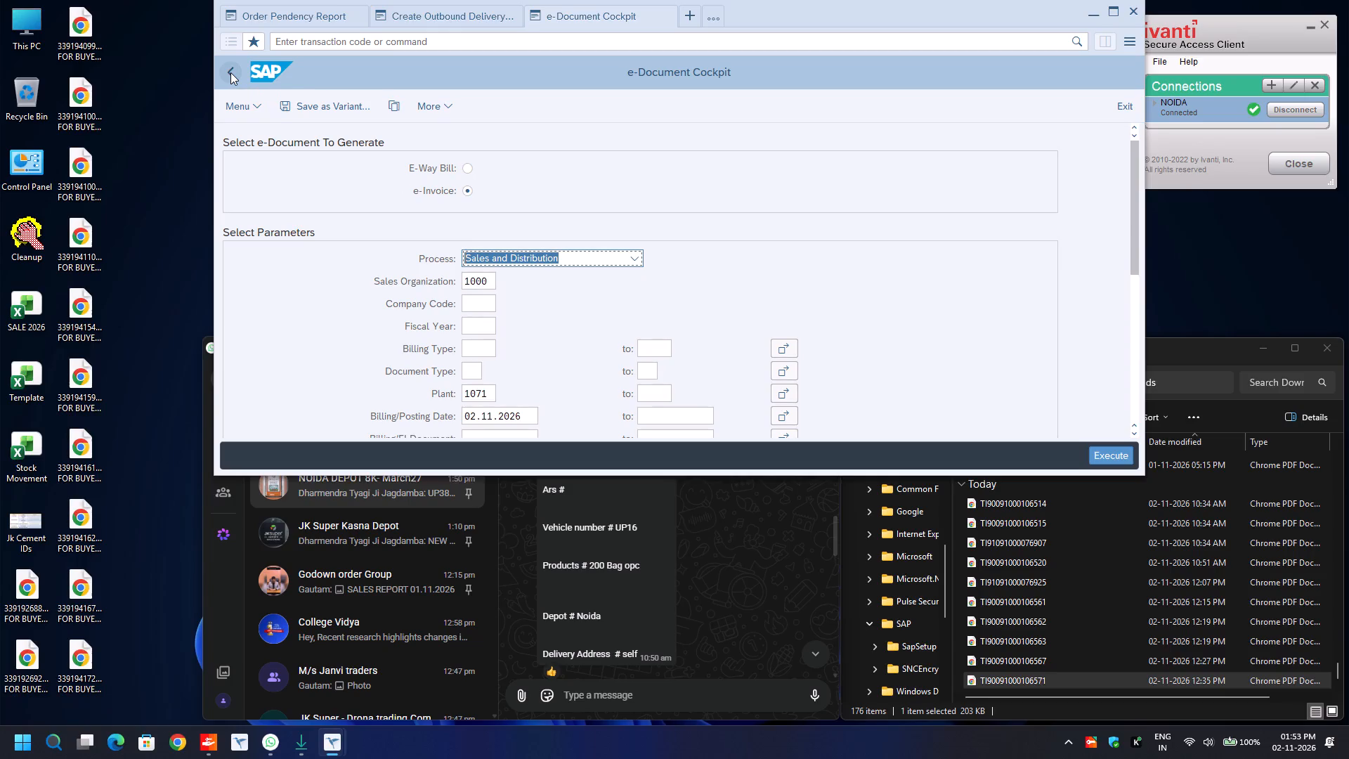
{"action": "key", "text": "F8"}
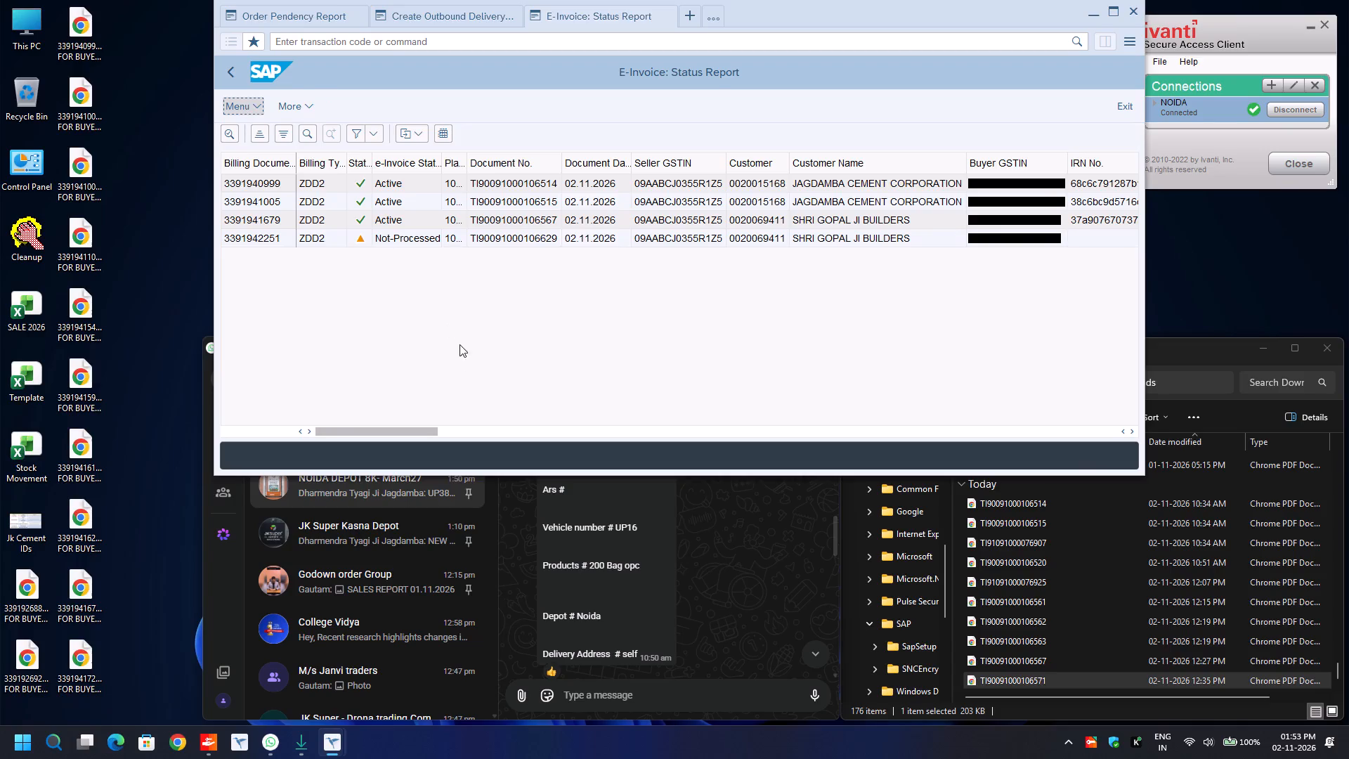
{"action": "scroll", "coordinate": [466, 370], "scroll_direction": "down", "scroll_amount": 11}
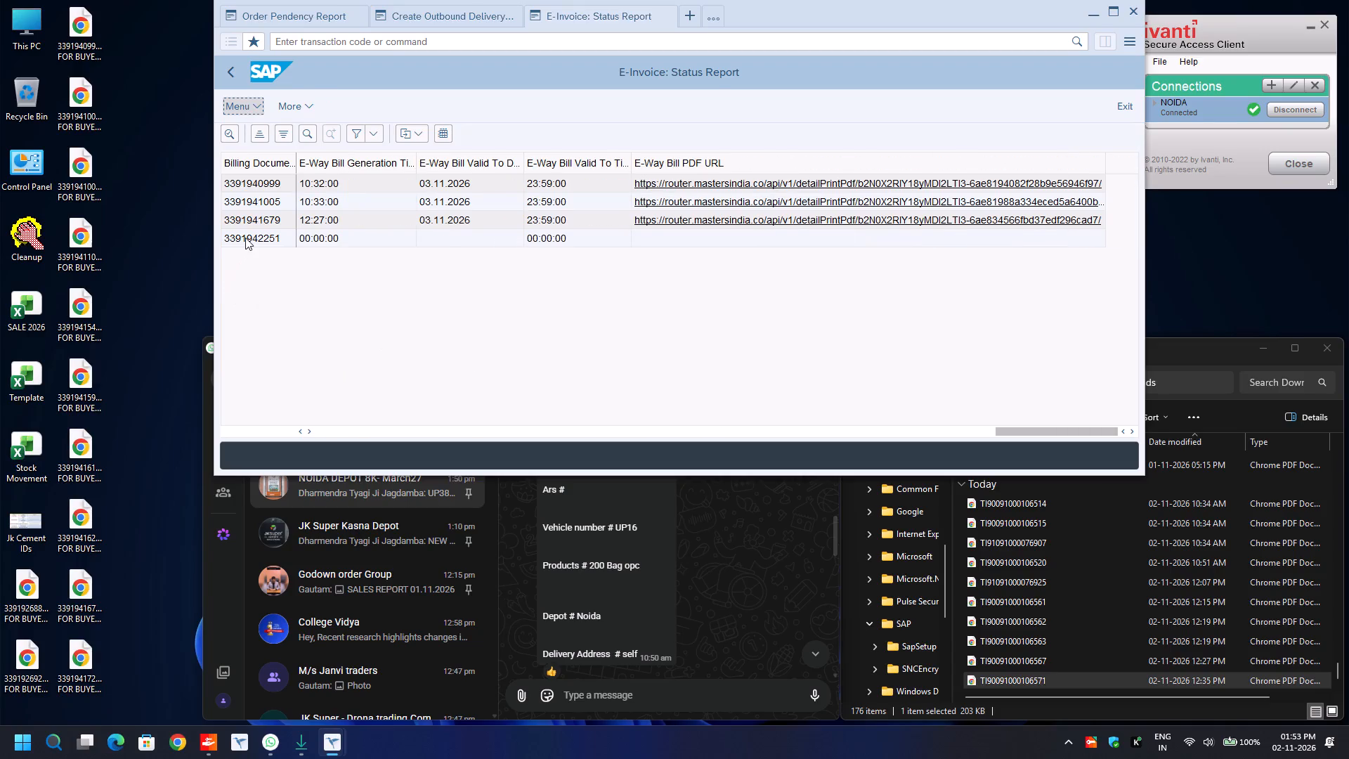
{"action": "left_click", "coordinate": [245, 238]}
{"action": "key", "text": "ctrl+y"}
{"action": "key", "text": "ctrl+c"}
{"action": "key", "text": "ctrl+n"}
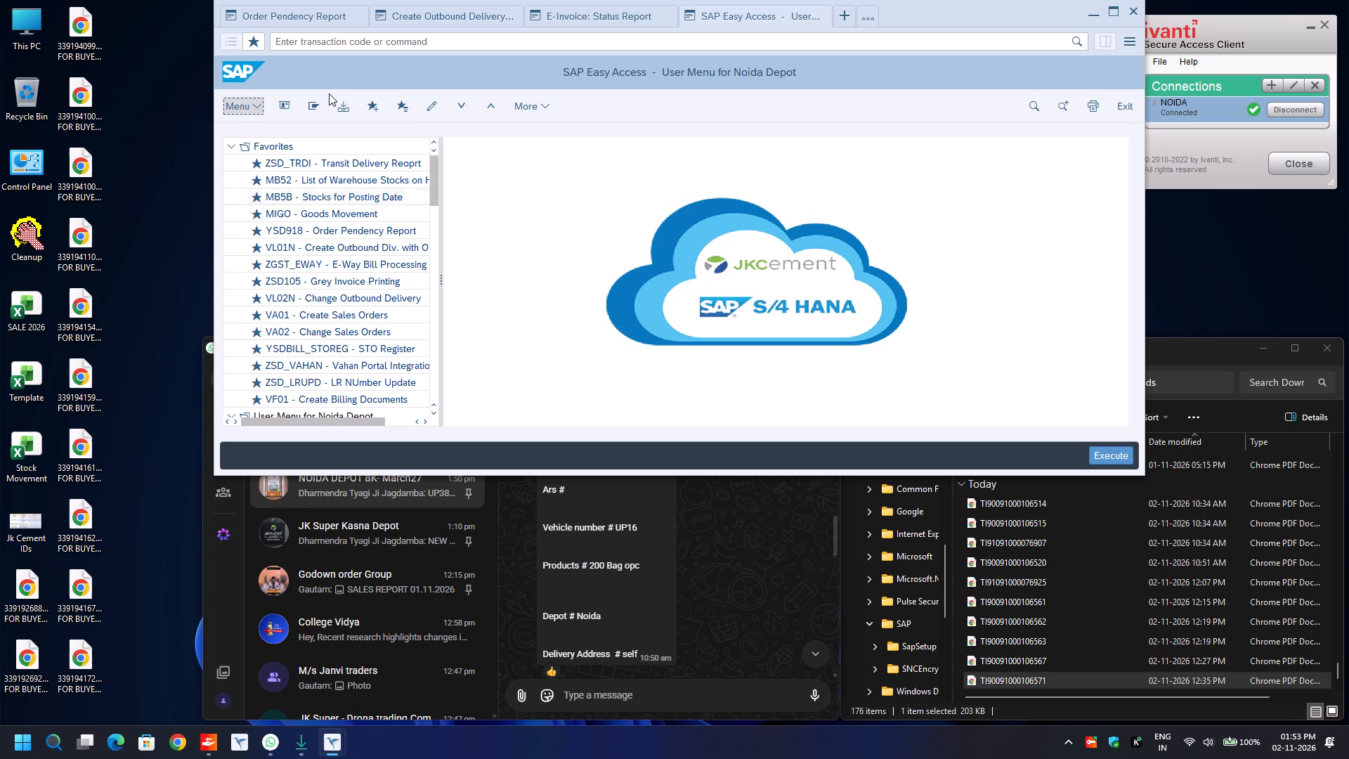
{"action": "double_click", "coordinate": [318, 263]}
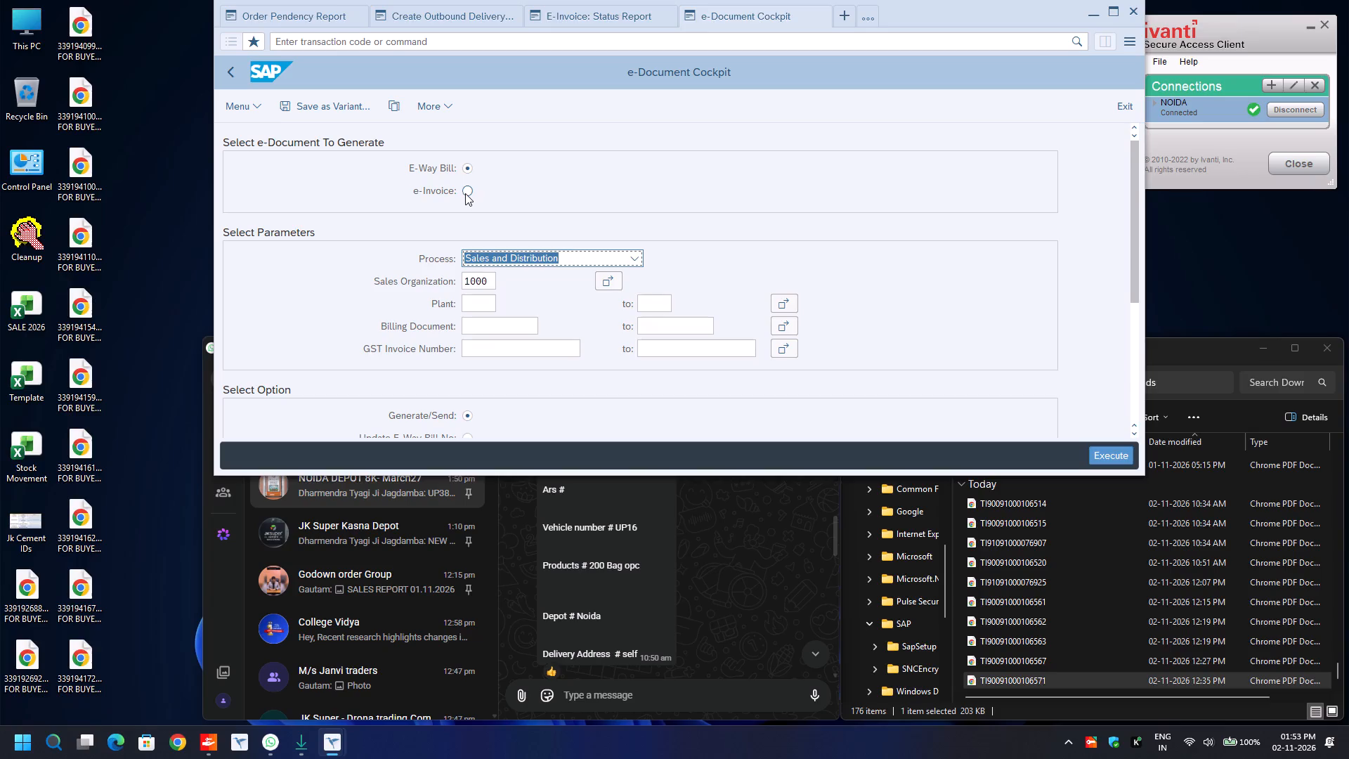
{"action": "left_click", "coordinate": [592, 13]}
{"action": "scroll", "coordinate": [641, 301], "scroll_direction": "up", "scroll_amount": 6}
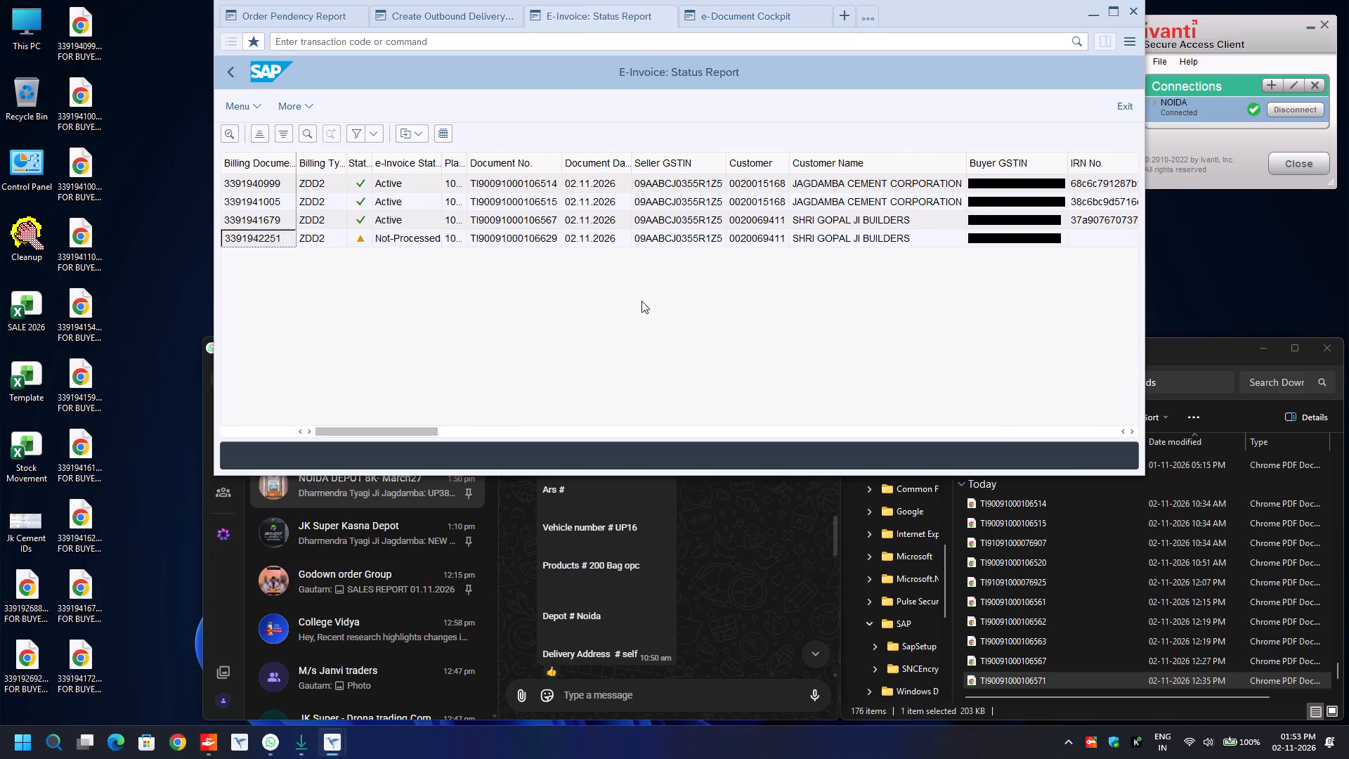
{"action": "scroll", "coordinate": [641, 301], "scroll_direction": "up", "scroll_amount": 1}
{"action": "left_click", "coordinate": [710, 15]}
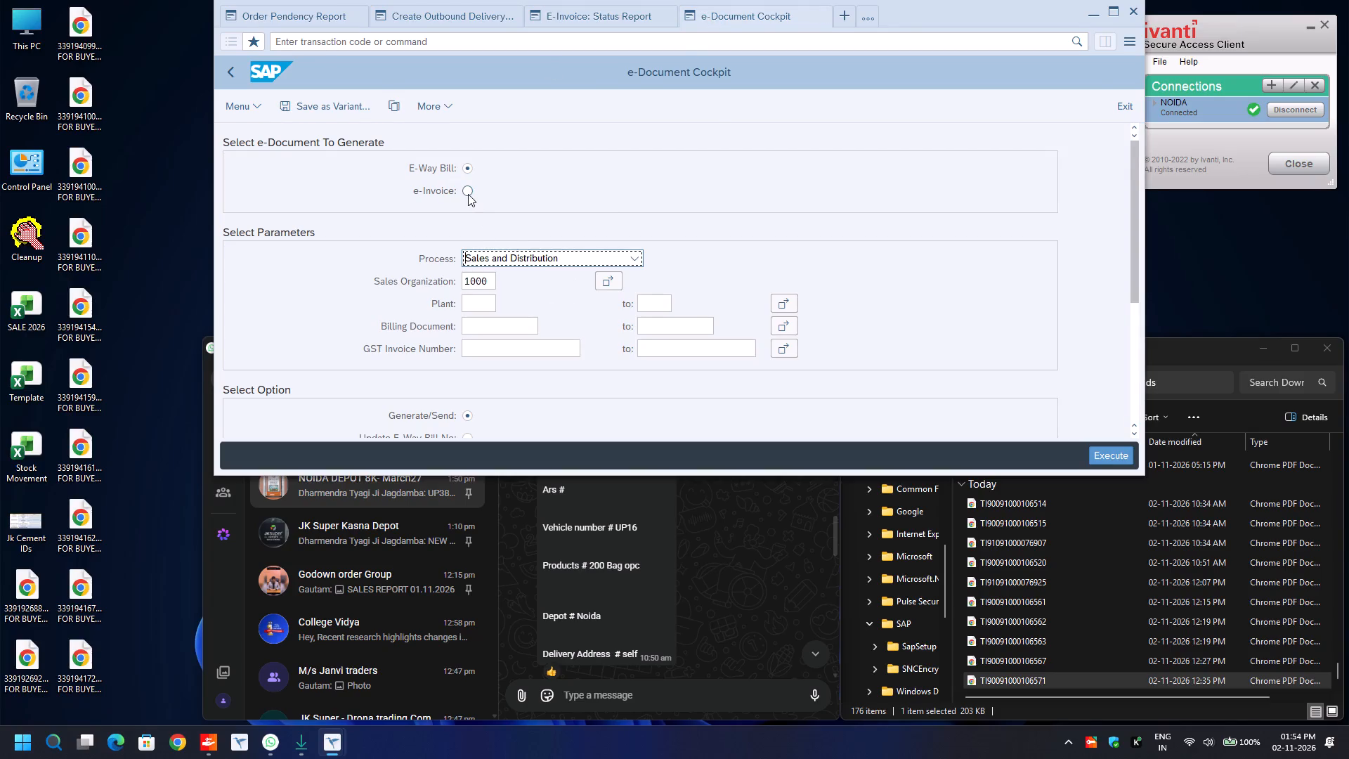
{"action": "left_click", "coordinate": [575, 8]}
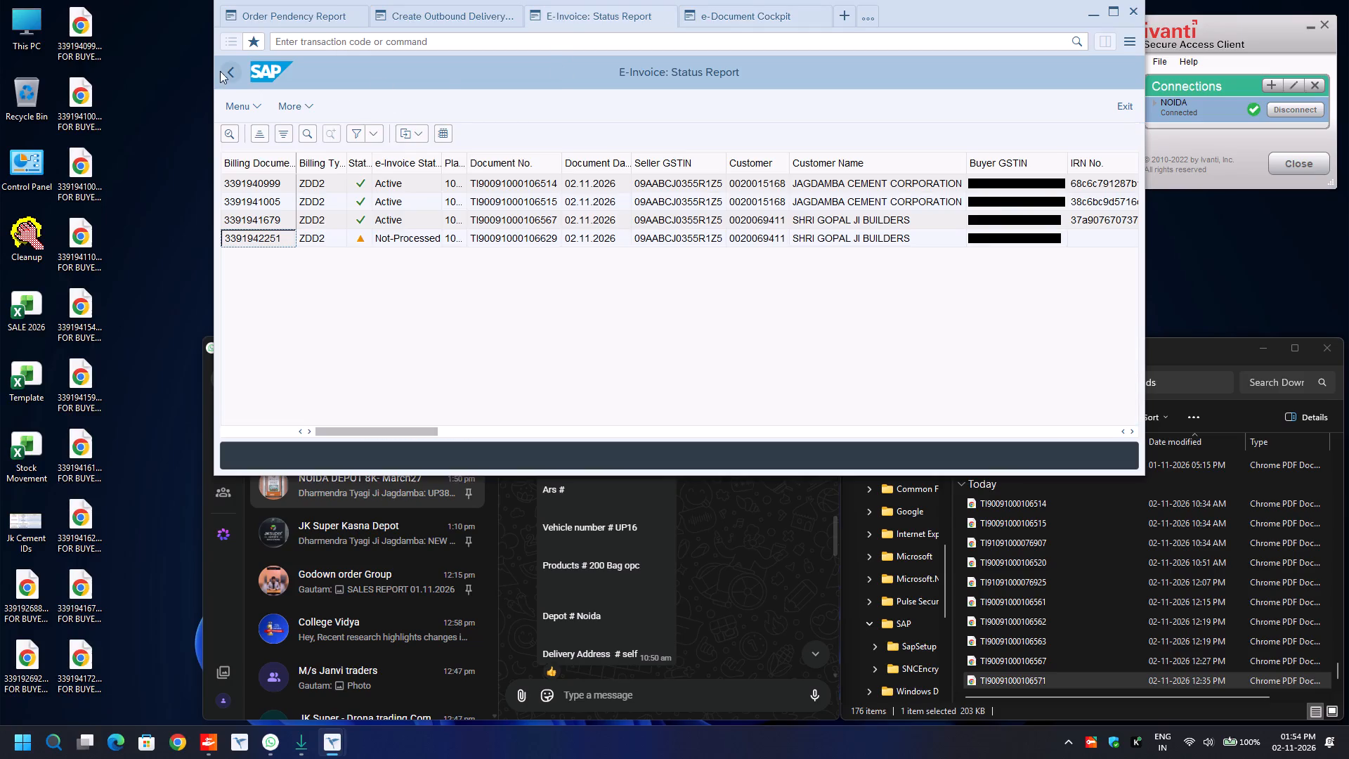
{"action": "left_click_drag", "start_coordinate": [223, 71], "coordinate": [230, 72]}
{"action": "key", "text": "F8"}
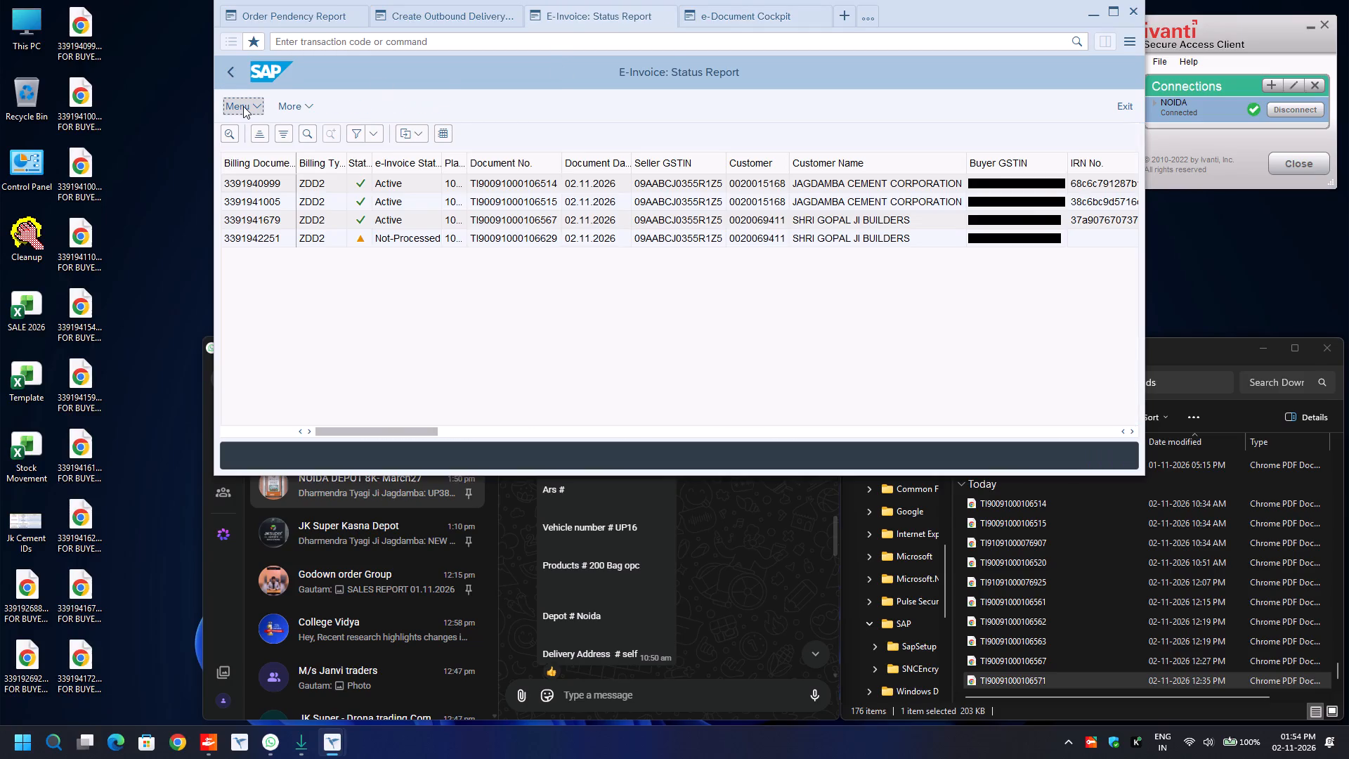
{"action": "left_click", "coordinate": [232, 74]}
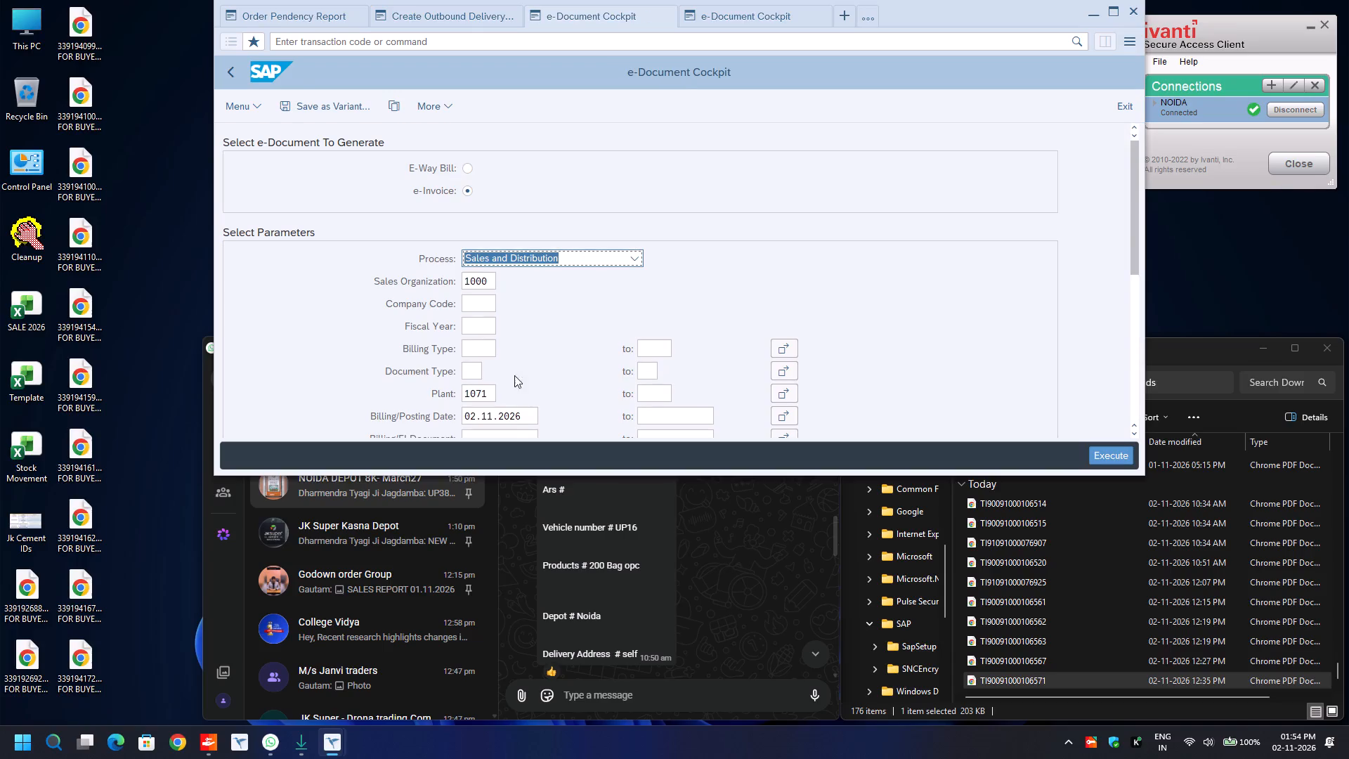
{"action": "scroll", "coordinate": [521, 378], "scroll_direction": "down", "scroll_amount": 3}
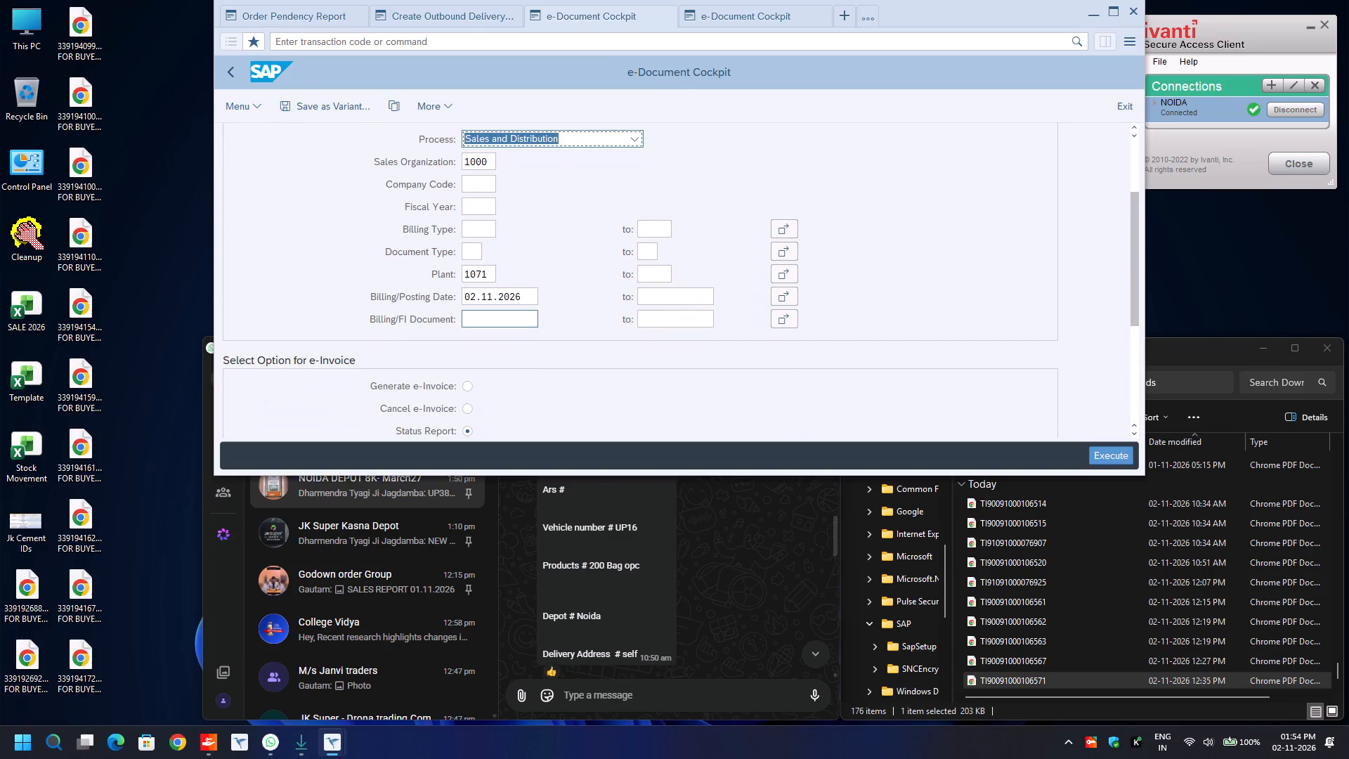
{"action": "left_click", "coordinate": [469, 388]}
{"action": "key", "text": "F8"}
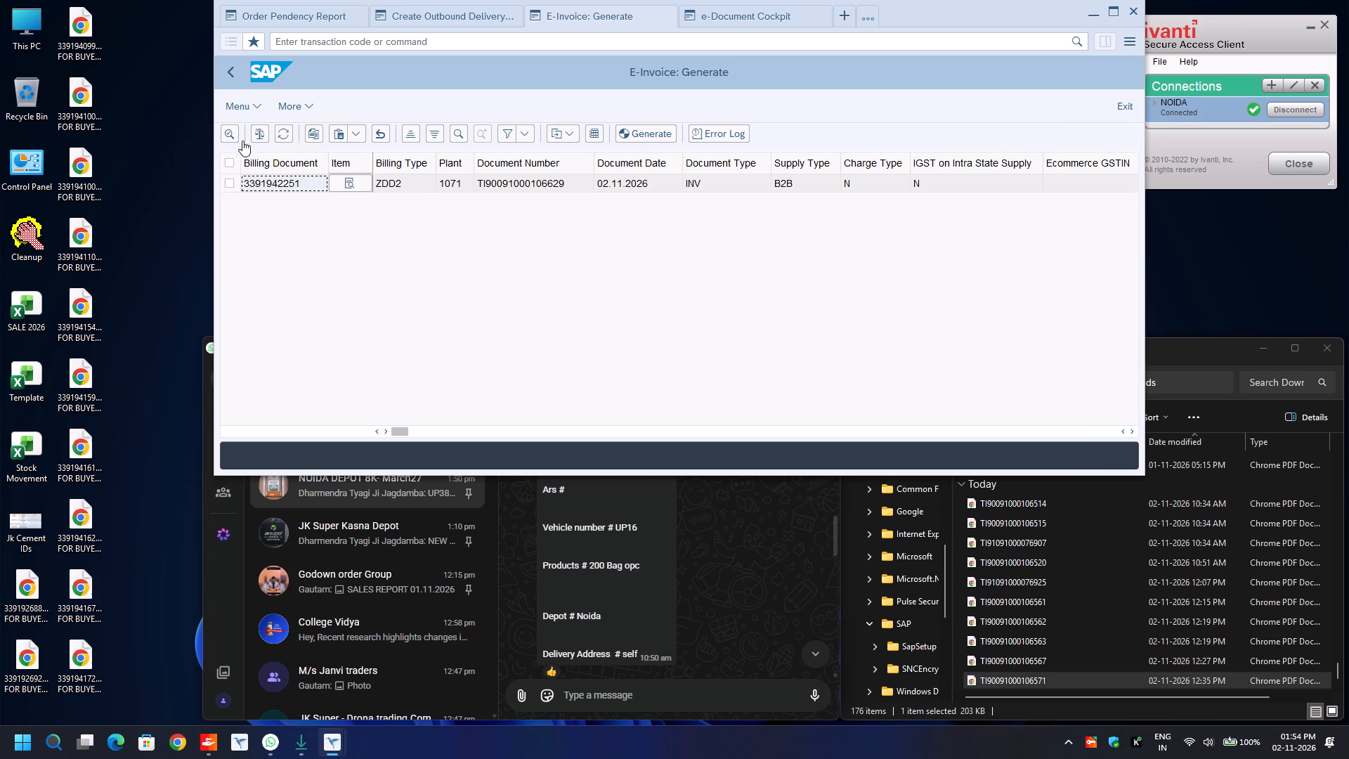
{"action": "left_click", "coordinate": [230, 157]}
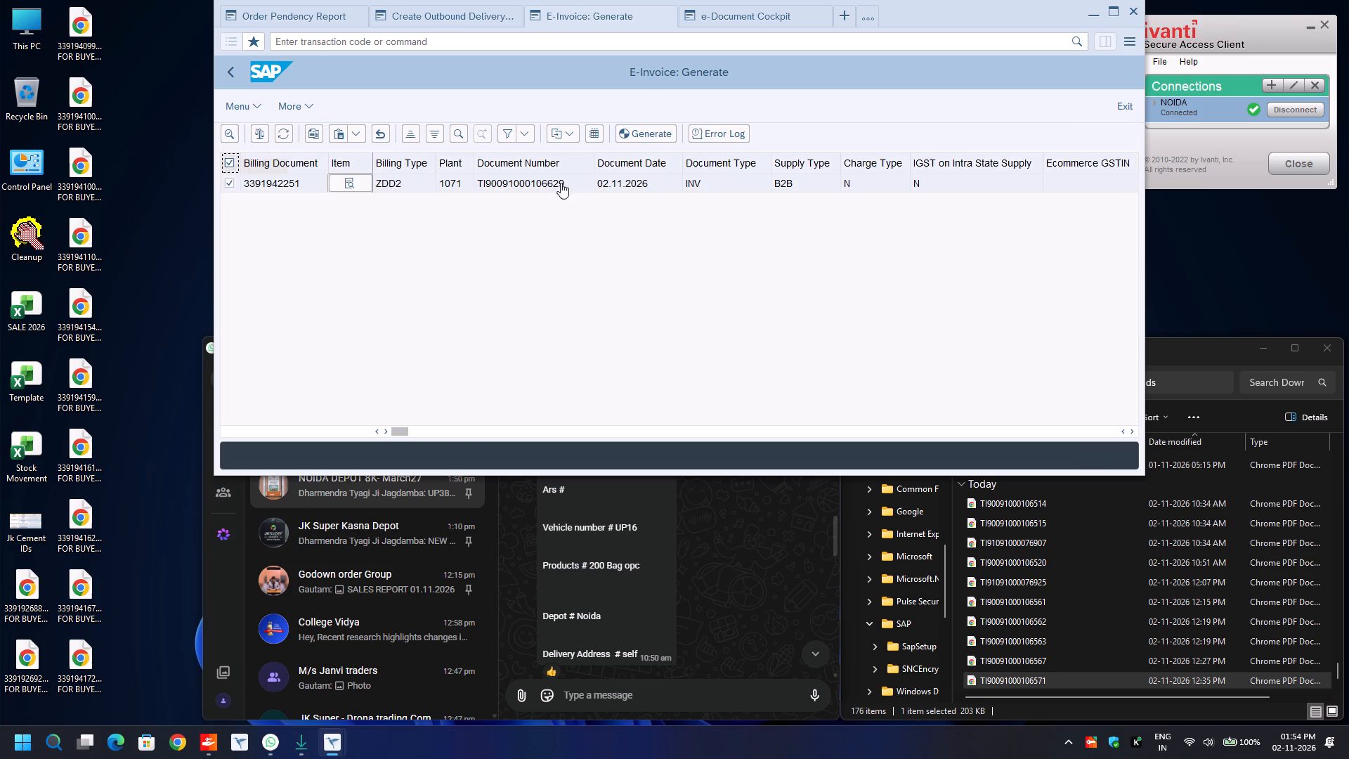
{"action": "left_click", "coordinate": [646, 134]}
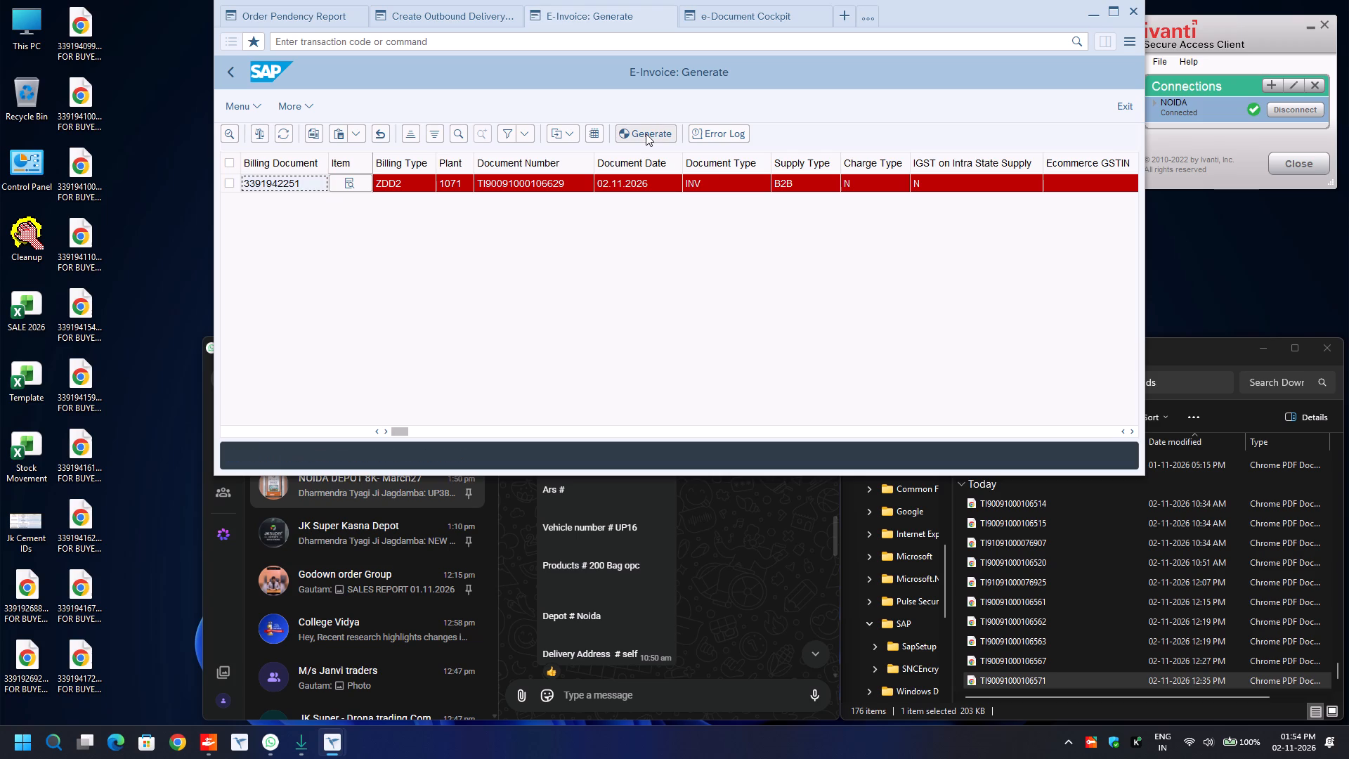
{"action": "scroll", "coordinate": [713, 274], "scroll_direction": "down", "scroll_amount": 20}
{"action": "scroll", "coordinate": [713, 274], "scroll_direction": "down", "scroll_amount": 20}
{"action": "scroll", "coordinate": [713, 274], "scroll_direction": "down", "scroll_amount": 20}
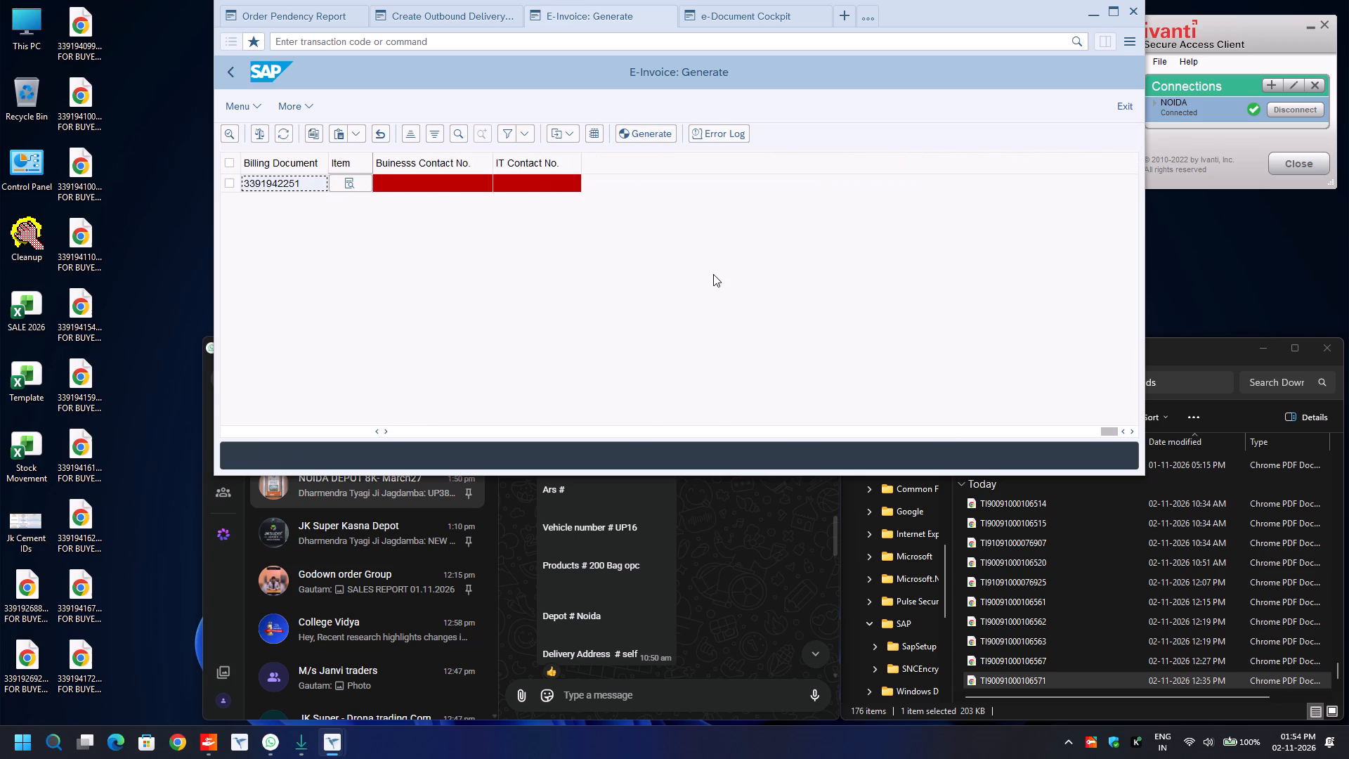
{"action": "scroll", "coordinate": [713, 274], "scroll_direction": "down", "scroll_amount": 2}
{"action": "scroll", "coordinate": [713, 274], "scroll_direction": "up", "scroll_amount": 2}
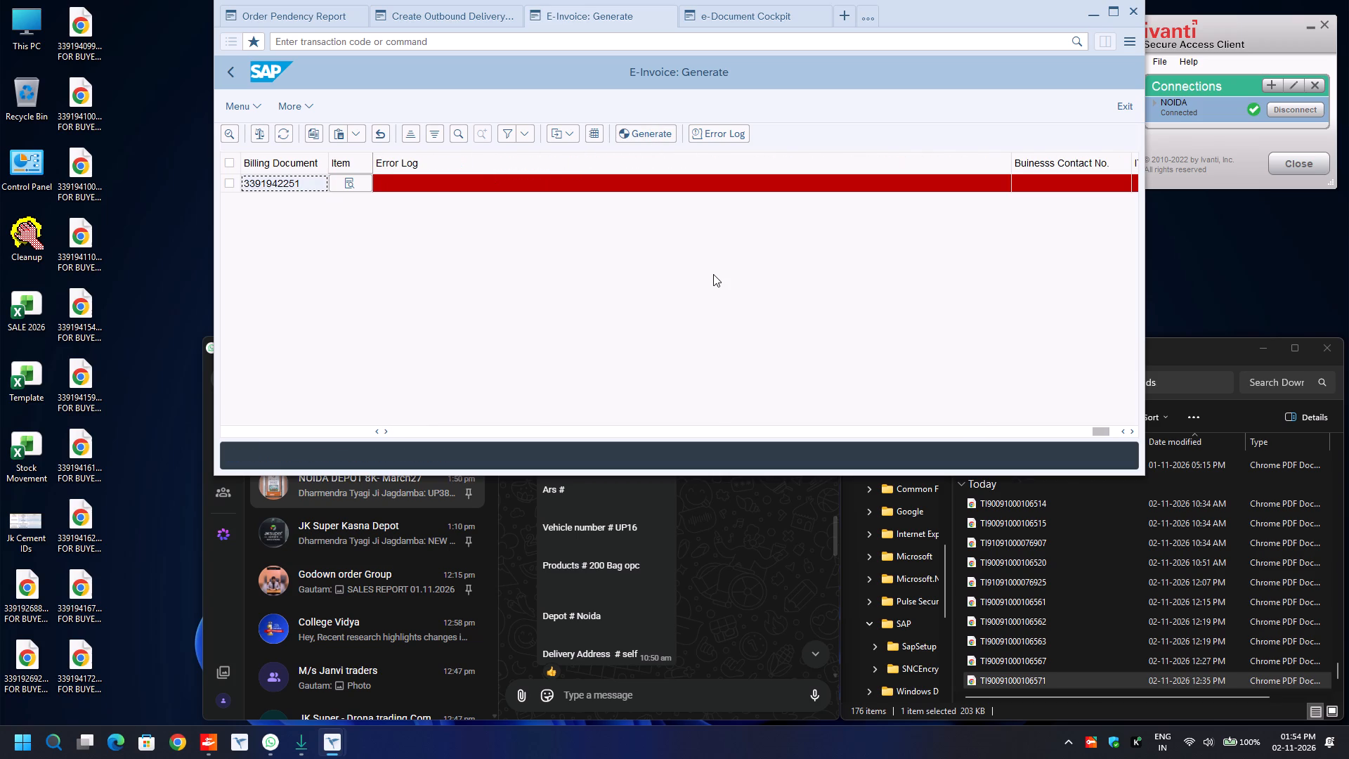
{"action": "scroll", "coordinate": [713, 274], "scroll_direction": "up", "scroll_amount": 1}
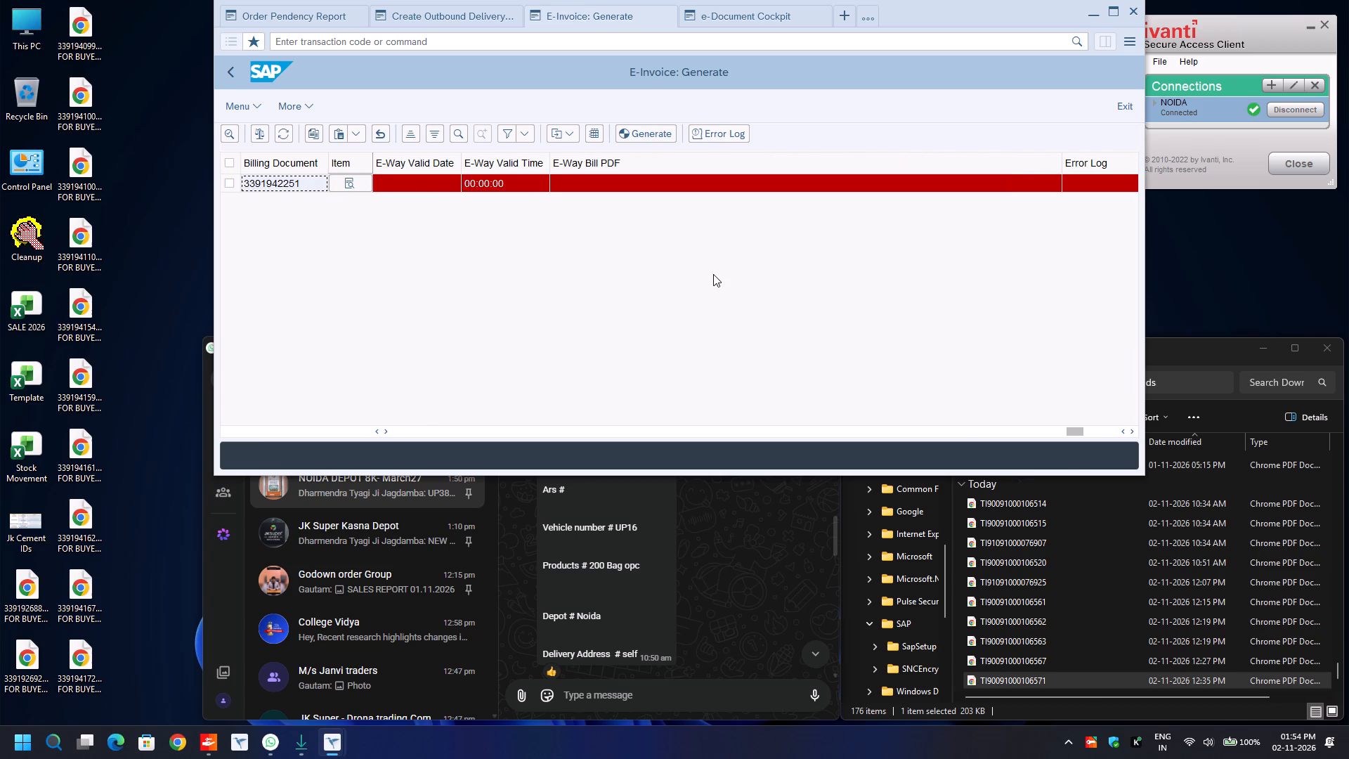
{"action": "scroll", "coordinate": [713, 274], "scroll_direction": "down", "scroll_amount": 1}
{"action": "scroll", "coordinate": [713, 274], "scroll_direction": "up", "scroll_amount": 1}
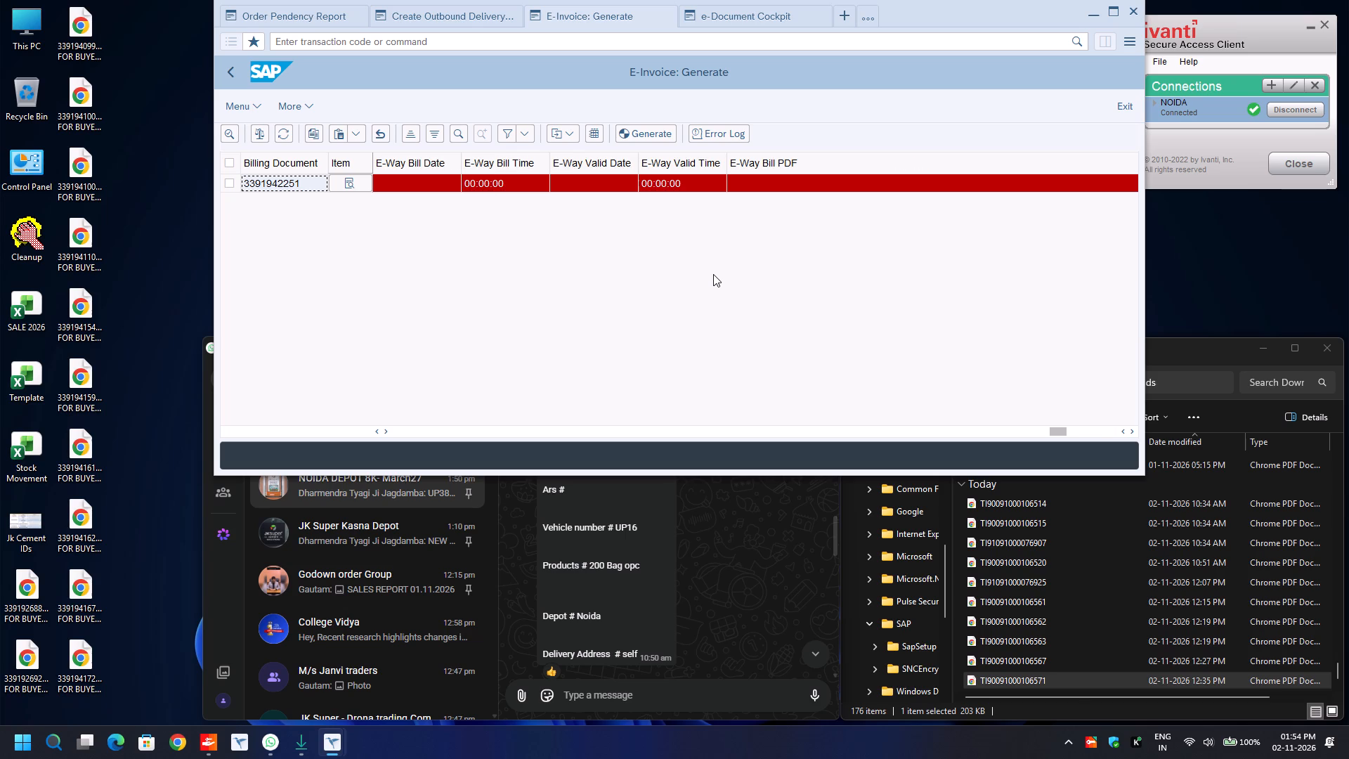
{"action": "scroll", "coordinate": [713, 274], "scroll_direction": "up", "scroll_amount": 13}
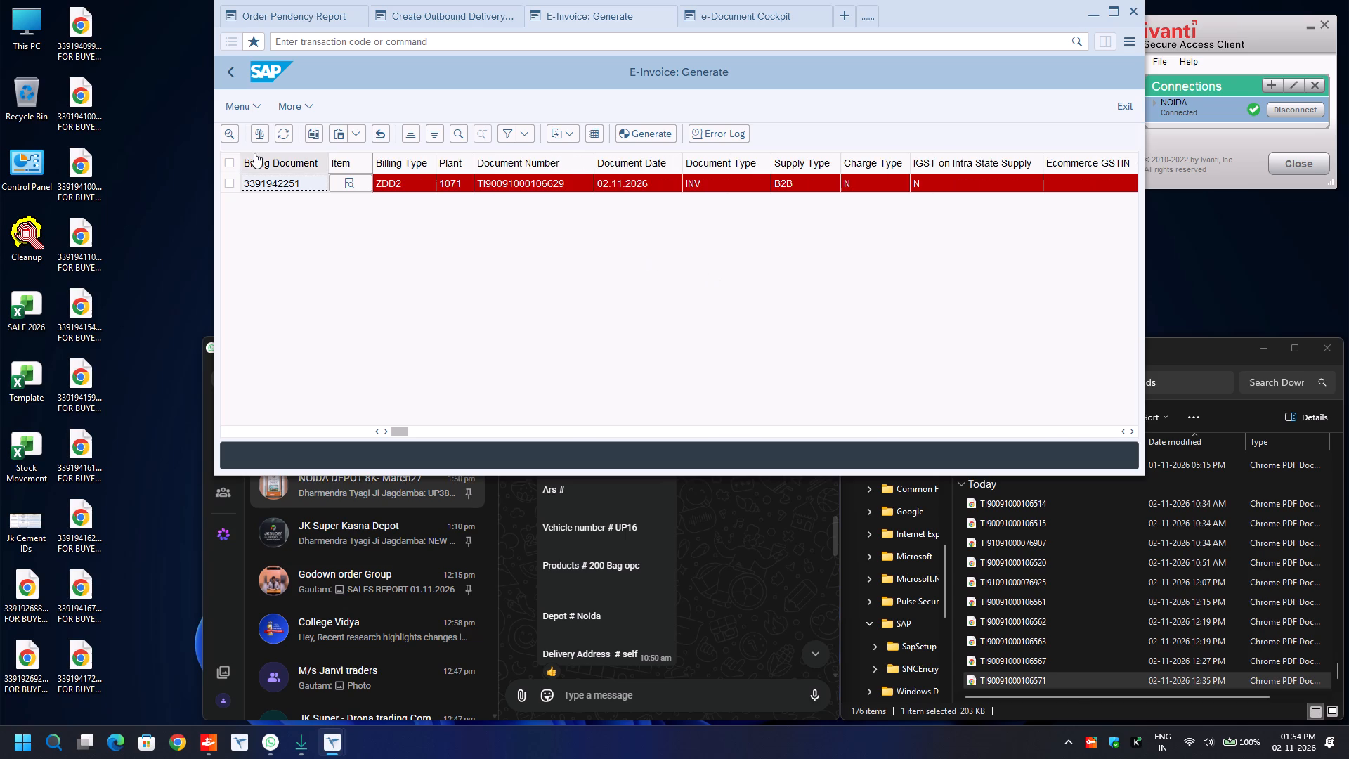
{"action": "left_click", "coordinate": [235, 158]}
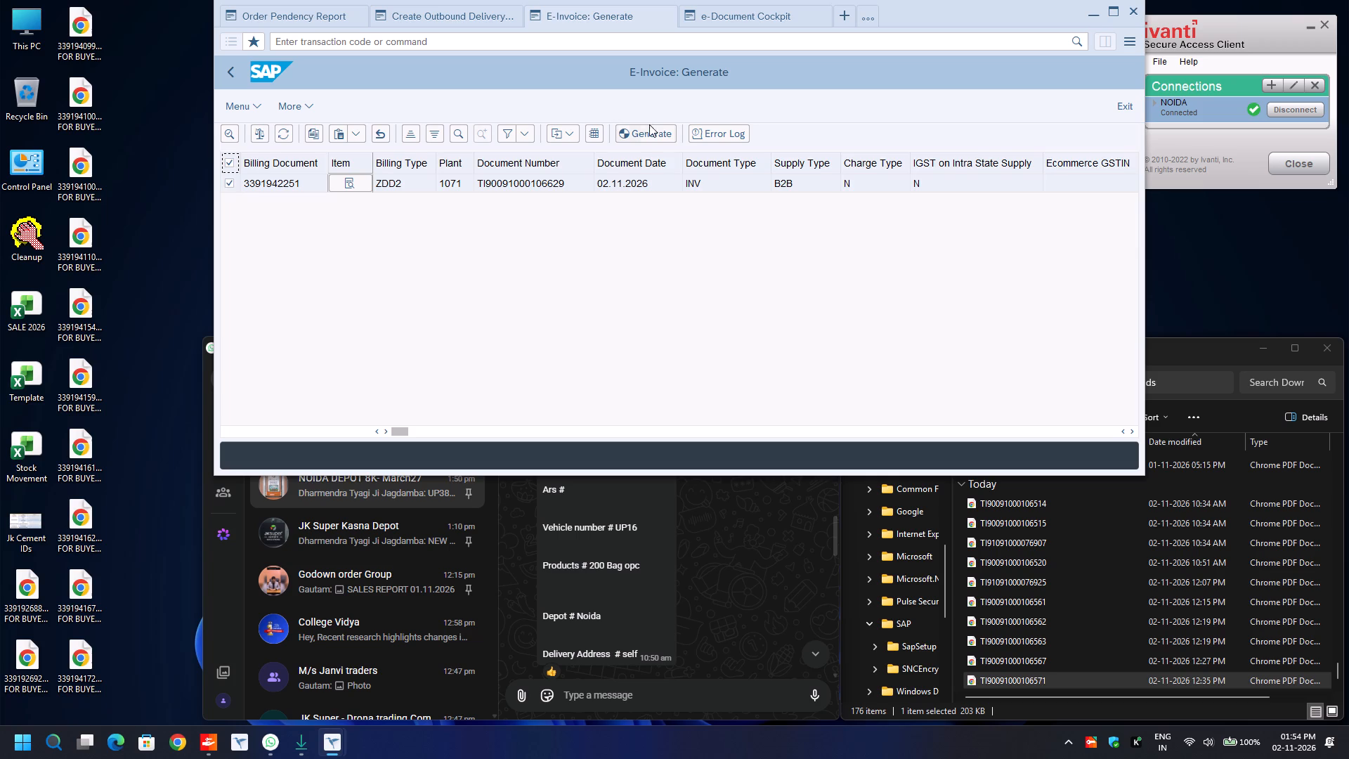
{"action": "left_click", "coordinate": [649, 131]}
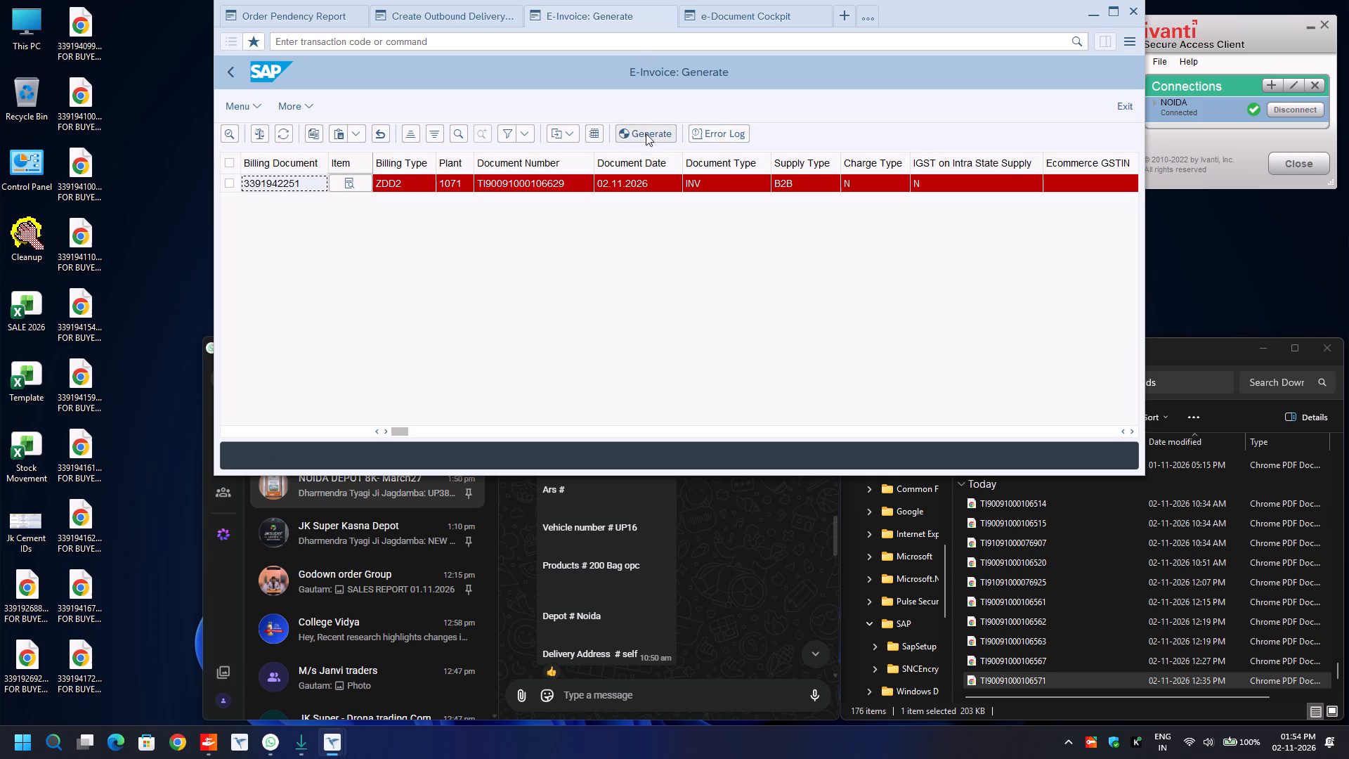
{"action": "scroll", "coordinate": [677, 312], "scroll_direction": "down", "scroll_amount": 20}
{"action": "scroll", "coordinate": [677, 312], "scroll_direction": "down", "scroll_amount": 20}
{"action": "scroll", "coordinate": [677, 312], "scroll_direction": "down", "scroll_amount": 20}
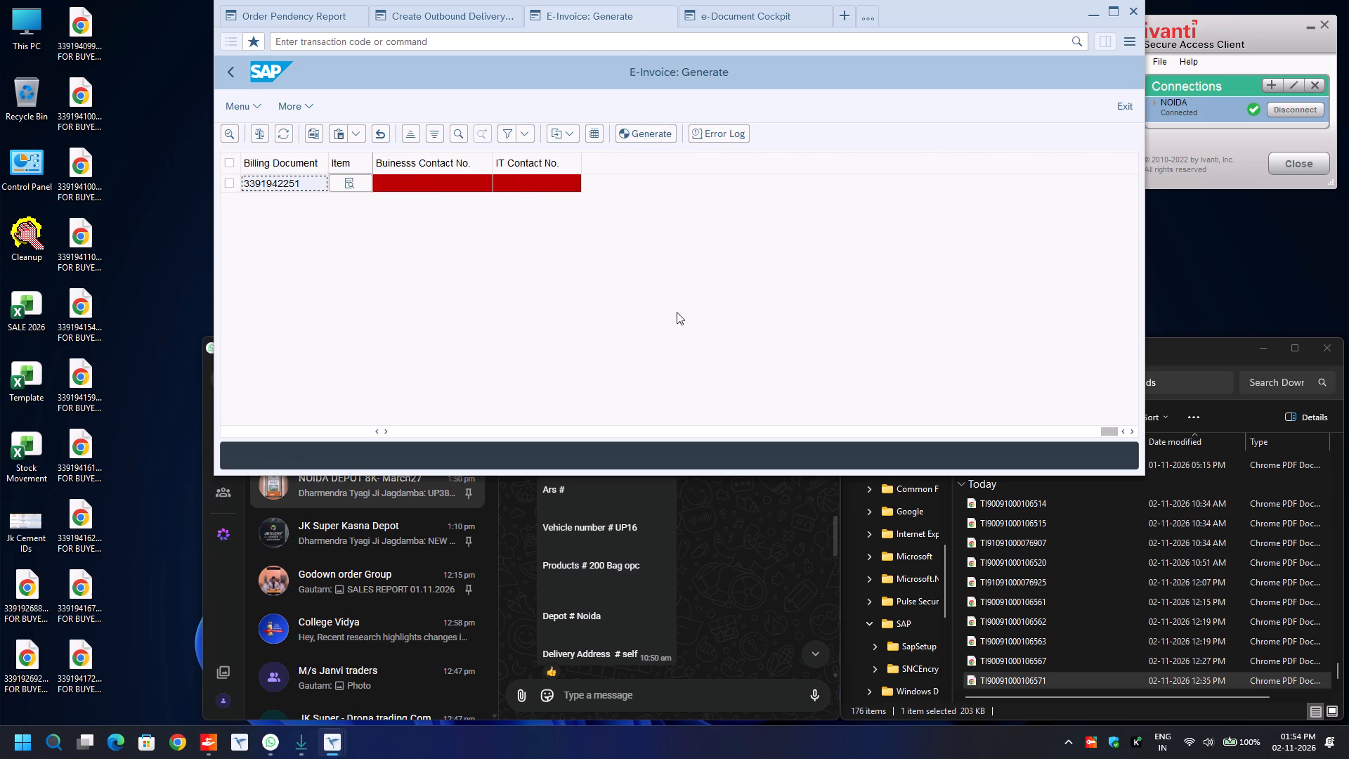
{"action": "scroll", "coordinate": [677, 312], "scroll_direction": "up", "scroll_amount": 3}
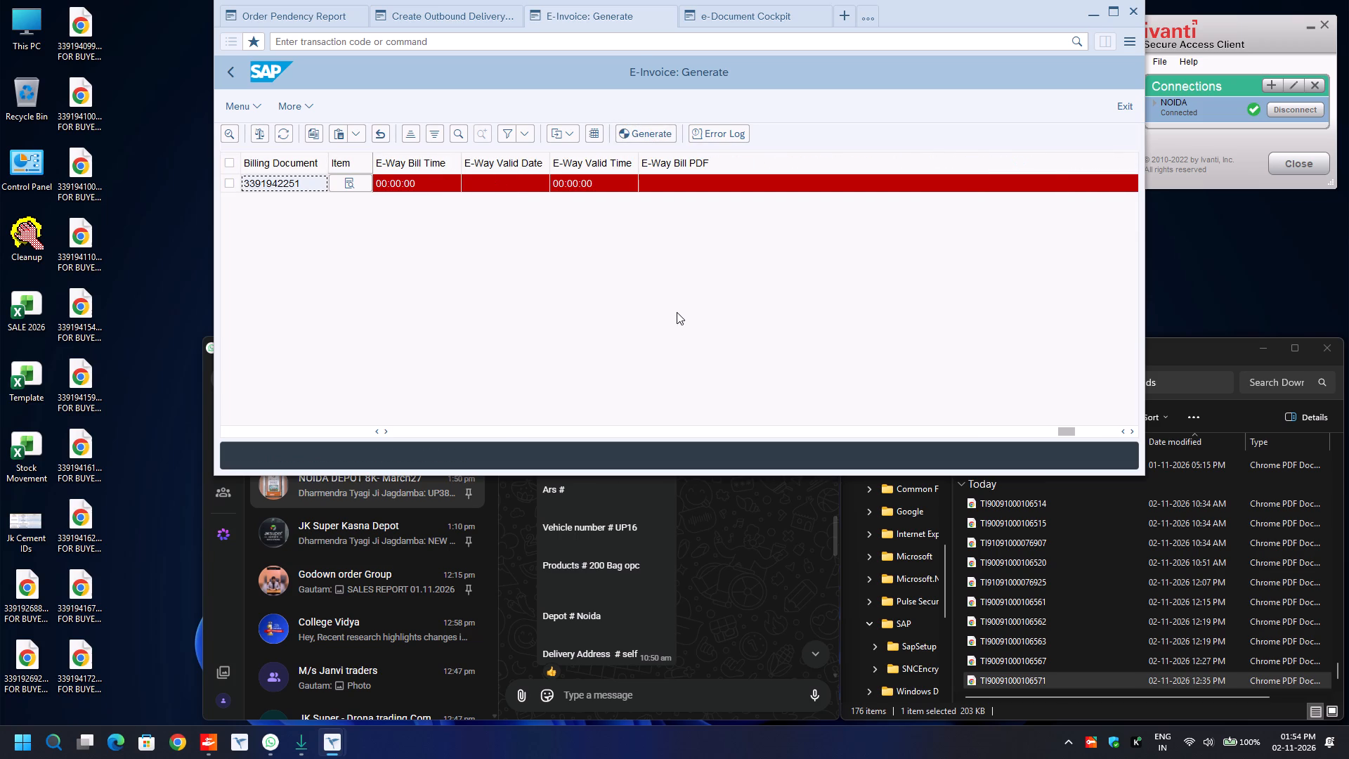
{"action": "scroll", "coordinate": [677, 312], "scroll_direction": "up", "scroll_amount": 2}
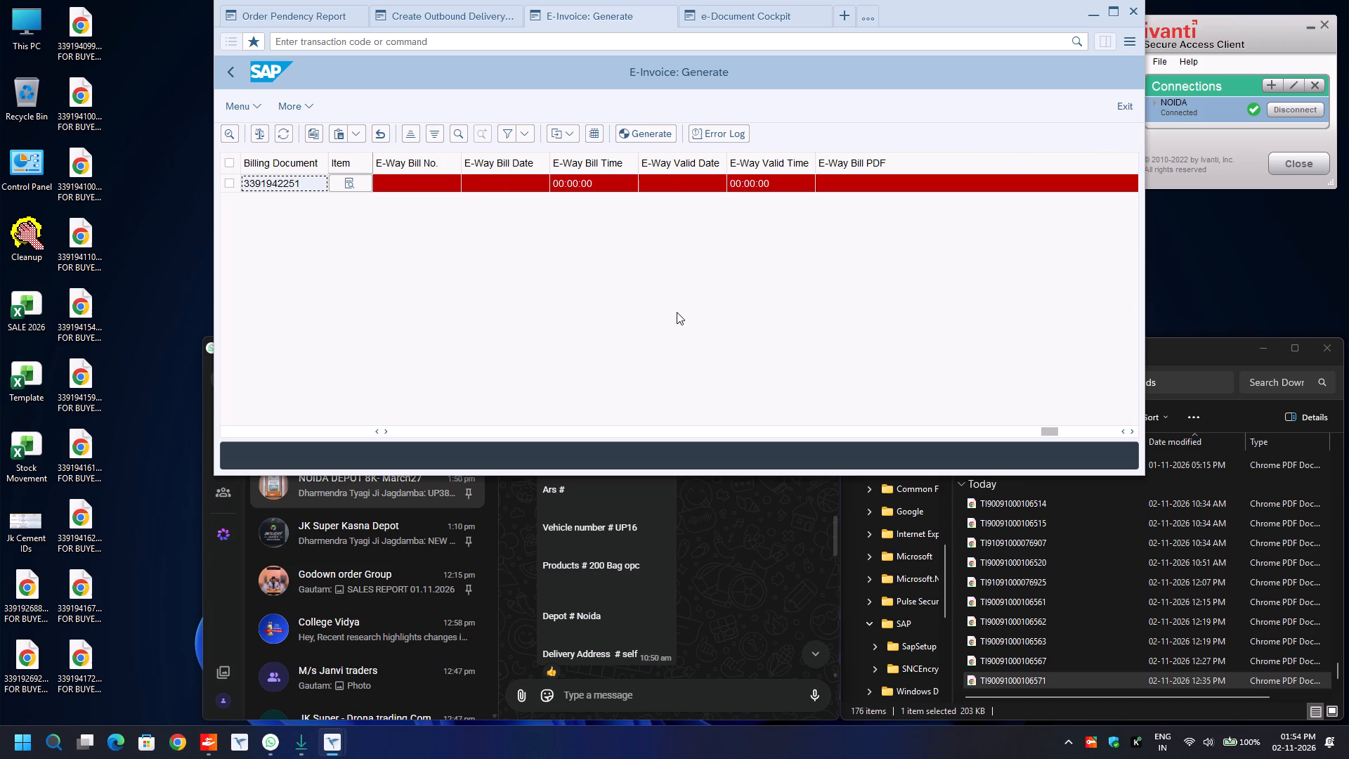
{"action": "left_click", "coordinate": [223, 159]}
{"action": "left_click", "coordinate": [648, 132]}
{"action": "scroll", "coordinate": [658, 223], "scroll_direction": "up", "scroll_amount": 2}
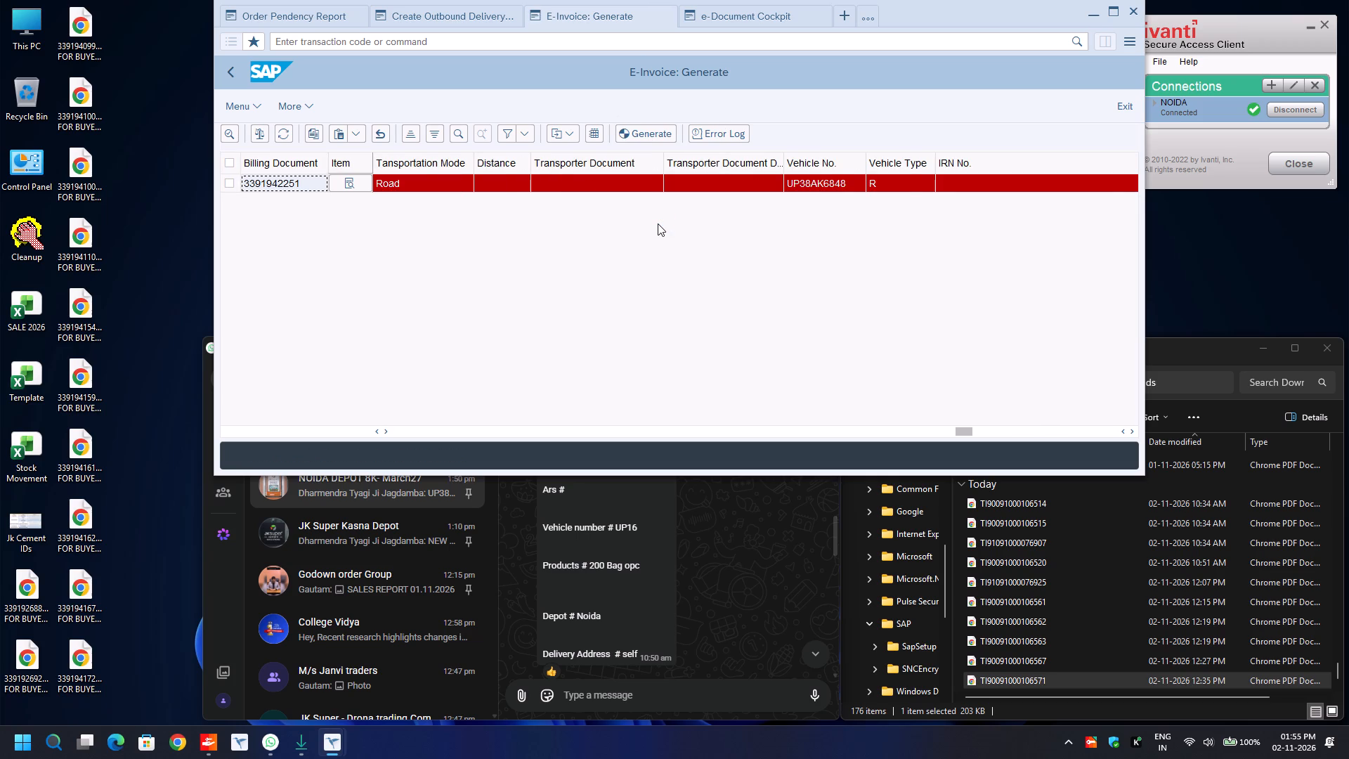
{"action": "scroll", "coordinate": [658, 223], "scroll_direction": "up", "scroll_amount": 1}
{"action": "scroll", "coordinate": [658, 223], "scroll_direction": "down", "scroll_amount": 1}
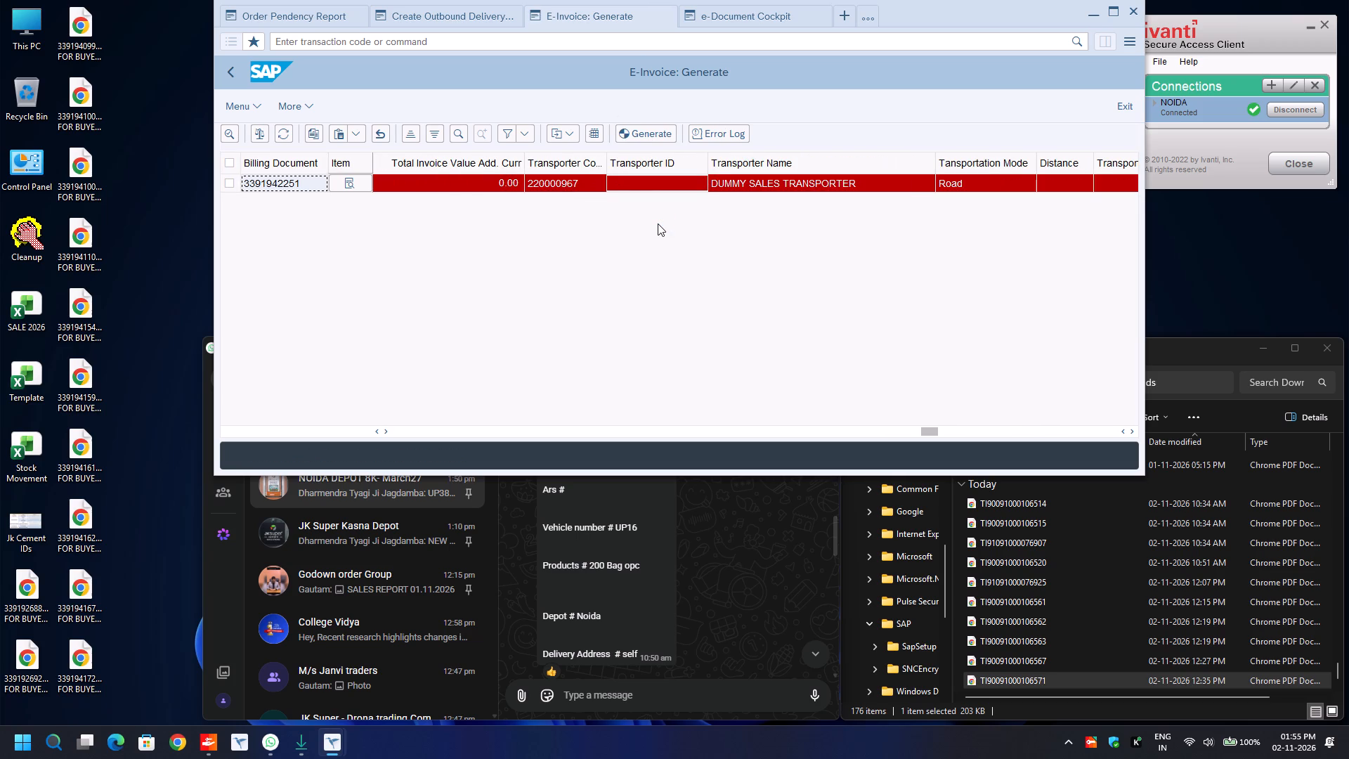
{"action": "scroll", "coordinate": [658, 223], "scroll_direction": "up", "scroll_amount": 5}
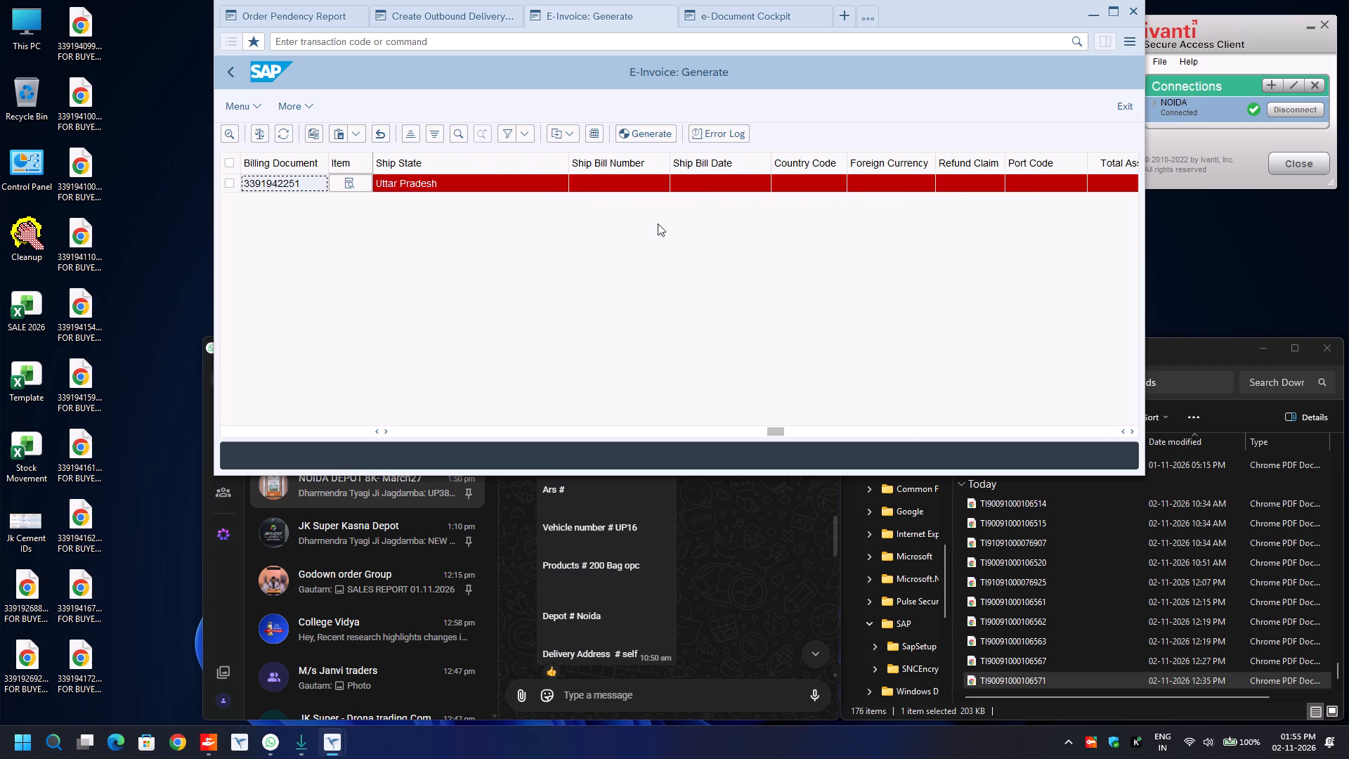
{"action": "scroll", "coordinate": [658, 223], "scroll_direction": "up", "scroll_amount": 2}
{"action": "scroll", "coordinate": [658, 223], "scroll_direction": "down", "scroll_amount": 20}
{"action": "scroll", "coordinate": [658, 223], "scroll_direction": "down", "scroll_amount": 20}
{"action": "scroll", "coordinate": [658, 223], "scroll_direction": "down", "scroll_amount": 20}
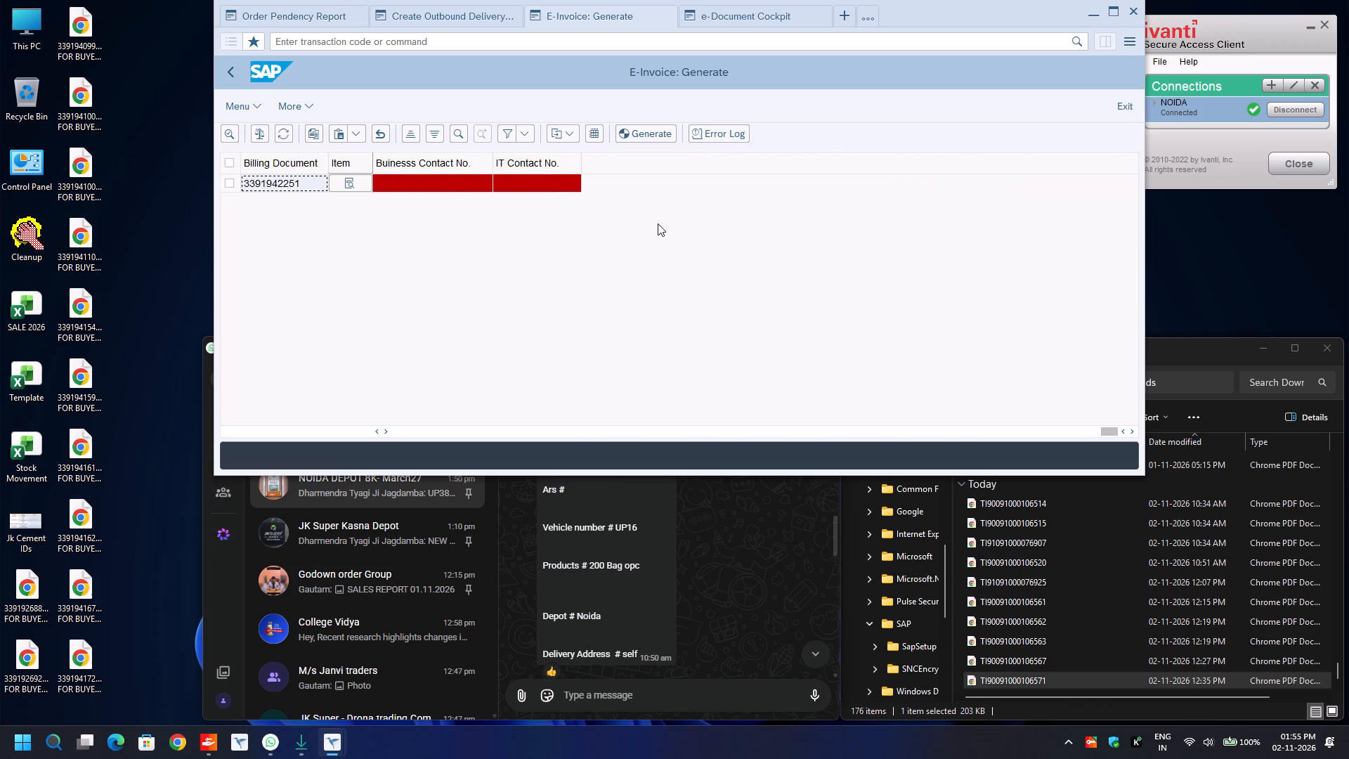
Switch to the session for creating an outbound delivery with order reference.
{"action": "left_click", "coordinate": [480, 20]}
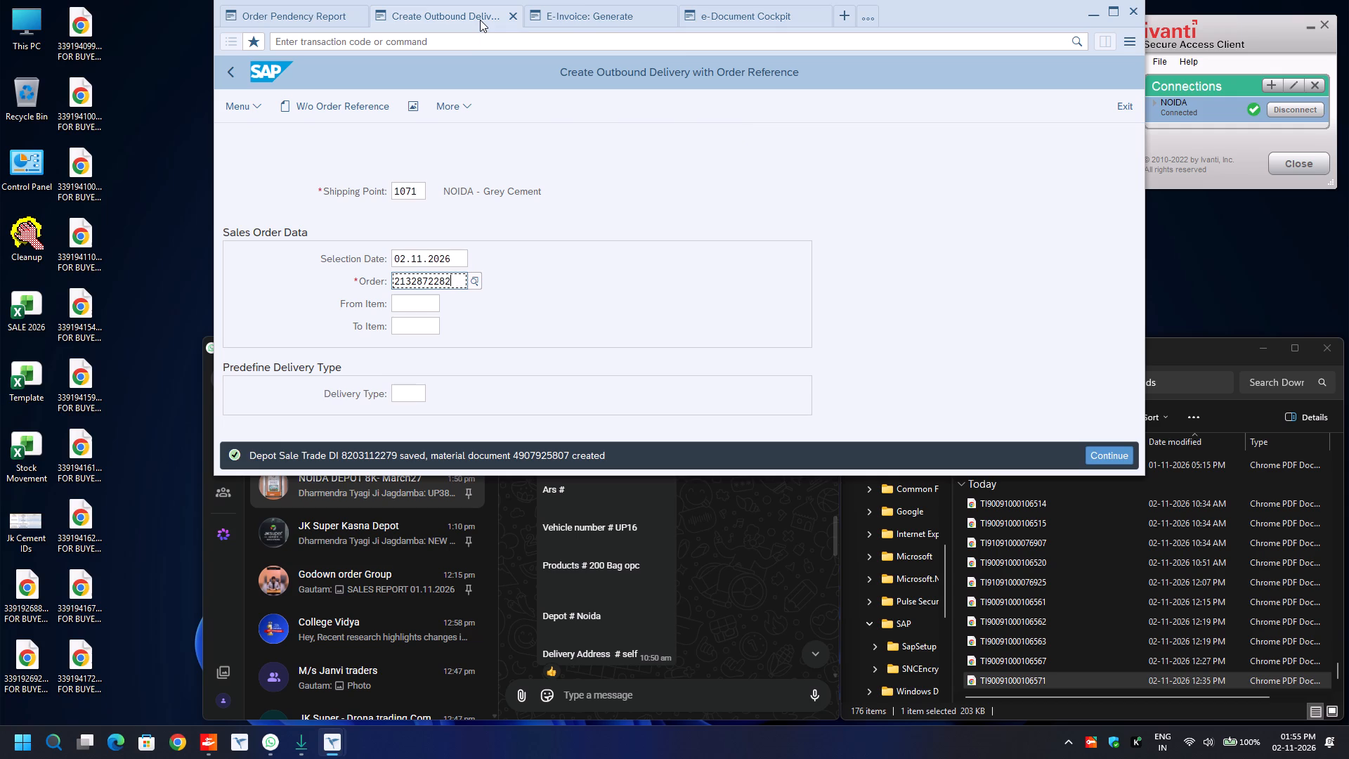
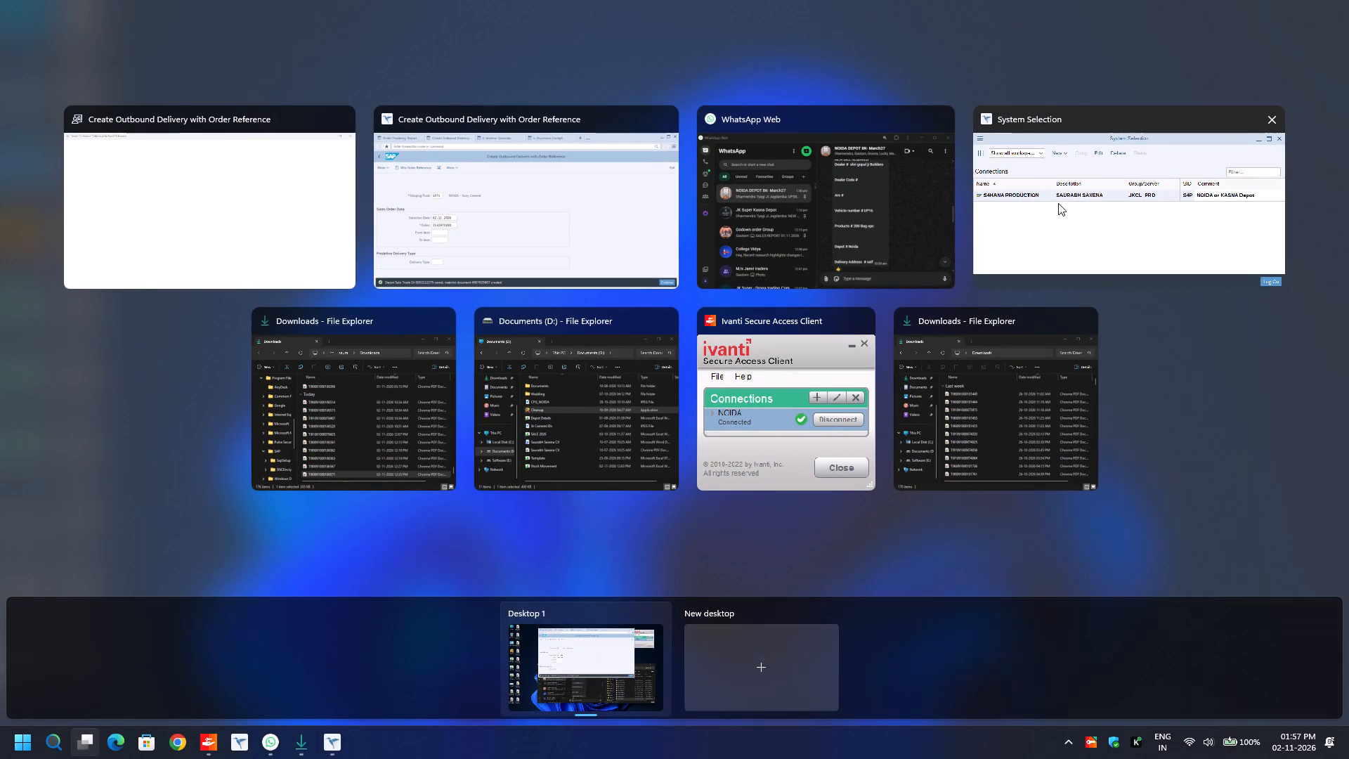
Switch to the System Selection window and start a new logon to the S4HANA PRODUCTION connection.
{"action": "left_click", "coordinate": [1058, 203]}
{"action": "double_click", "coordinate": [703, 121]}
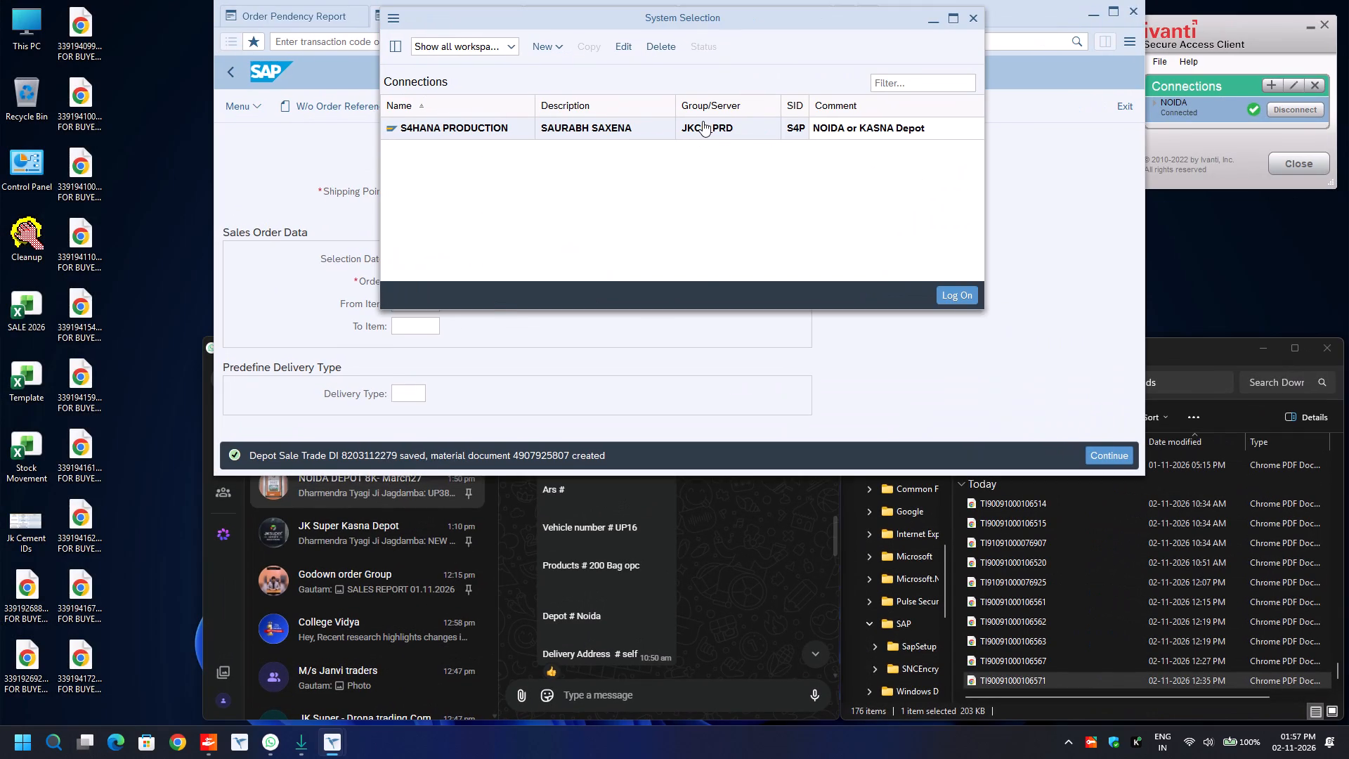
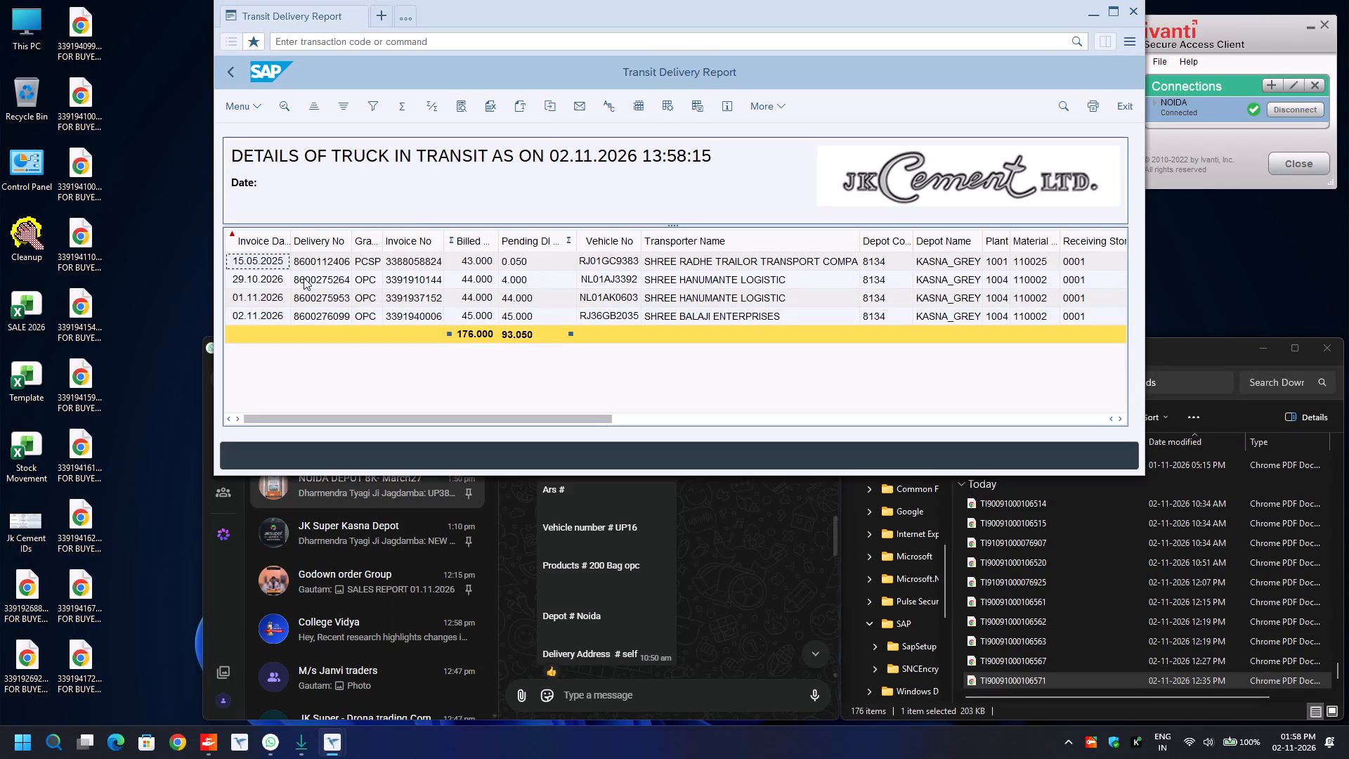
{"action": "left_click", "coordinate": [304, 278]}
{"action": "key", "text": "ctrl+y"}
{"action": "key", "text": "ctrl+c"}
{"action": "key", "text": "ctrl+n"}
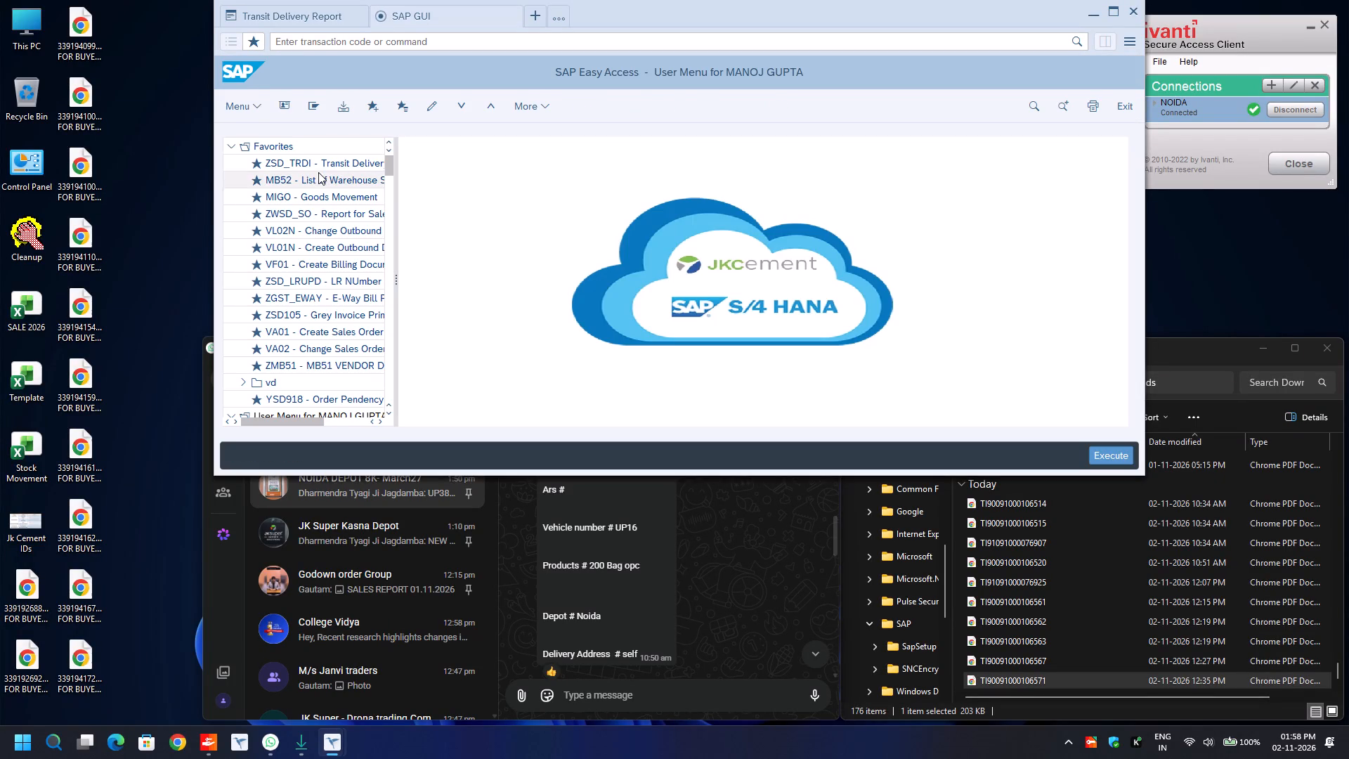
{"action": "double_click", "coordinate": [296, 196]}
{"action": "key", "text": "ctrl+v"}
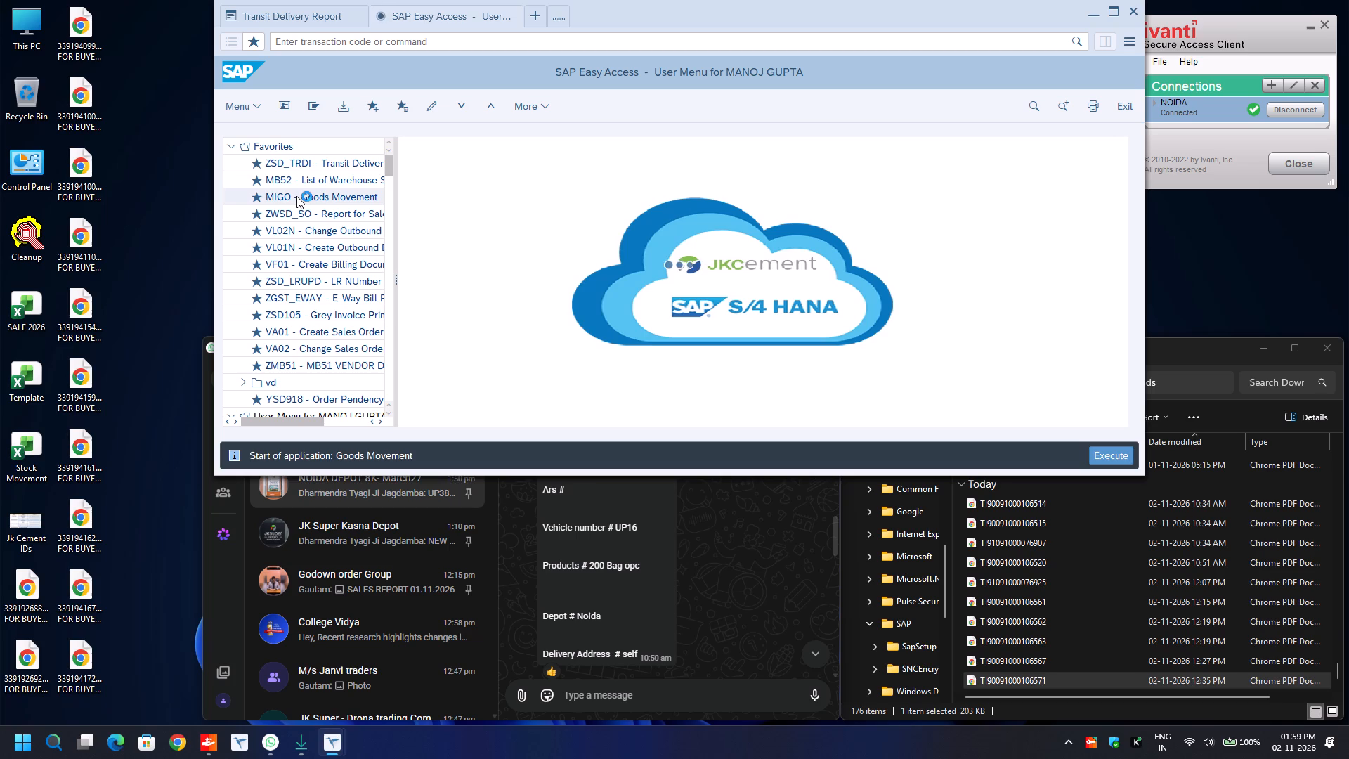
{"action": "key", "text": "ctrl+v"}
{"action": "key", "text": "Return"}
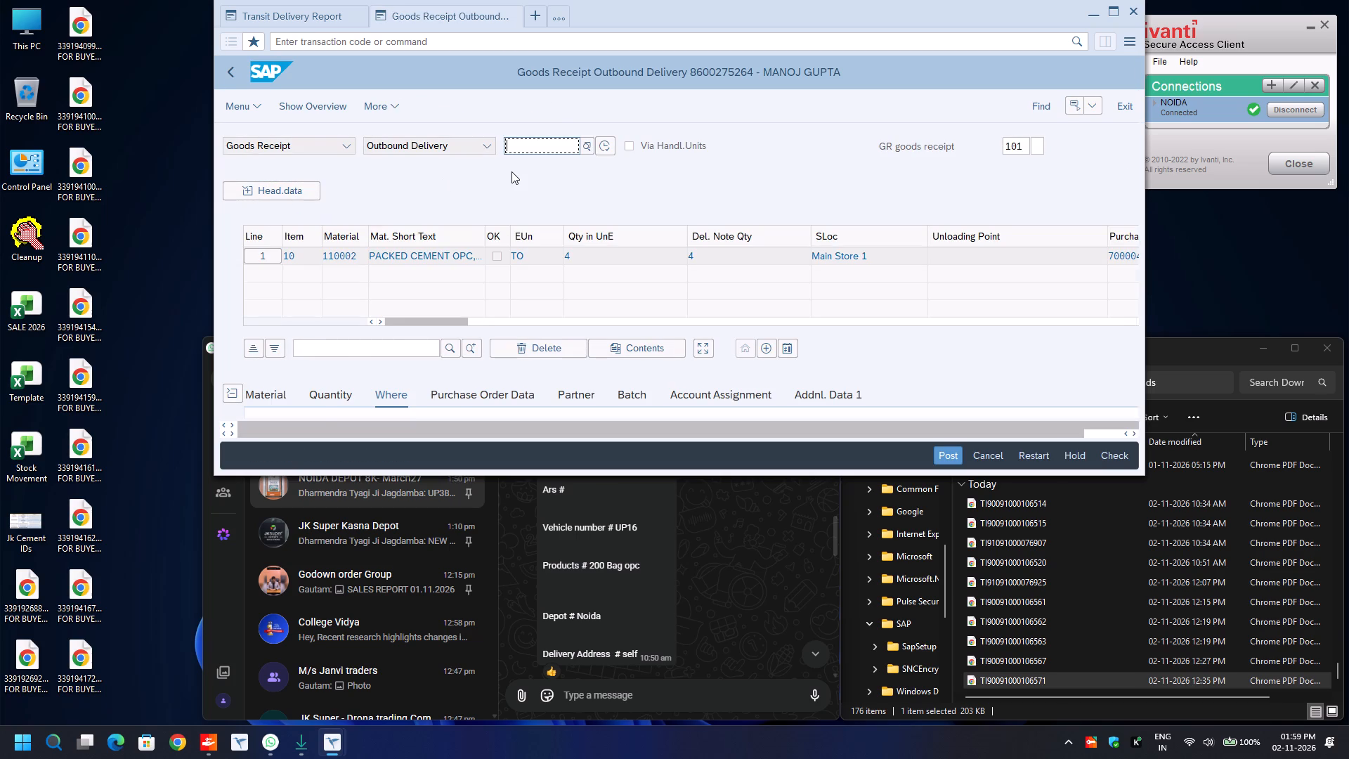
Mark the delivery's cement item as OK and post the goods receipt.
{"action": "scroll", "coordinate": [511, 171], "scroll_direction": "down", "scroll_amount": 7}
{"action": "left_click", "coordinate": [256, 390]}
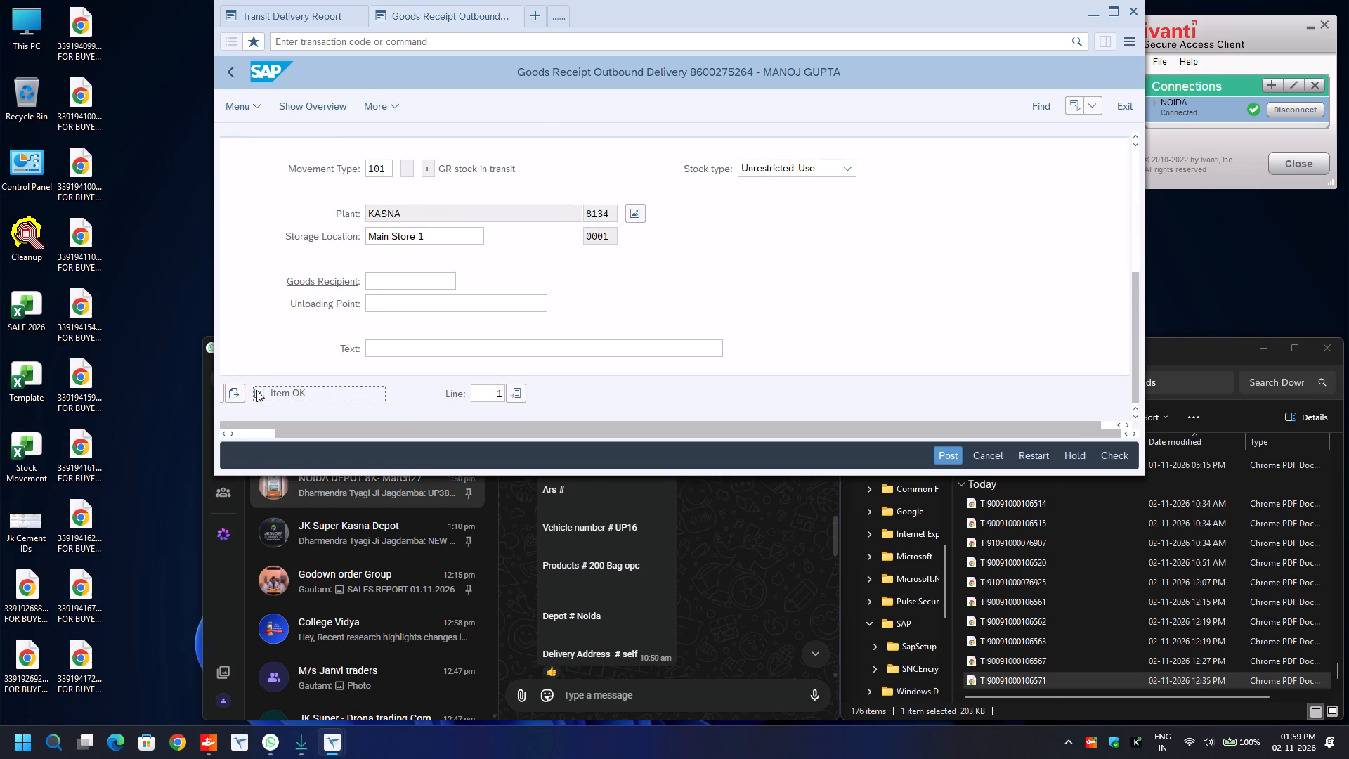
{"action": "left_click", "coordinate": [240, 393]}
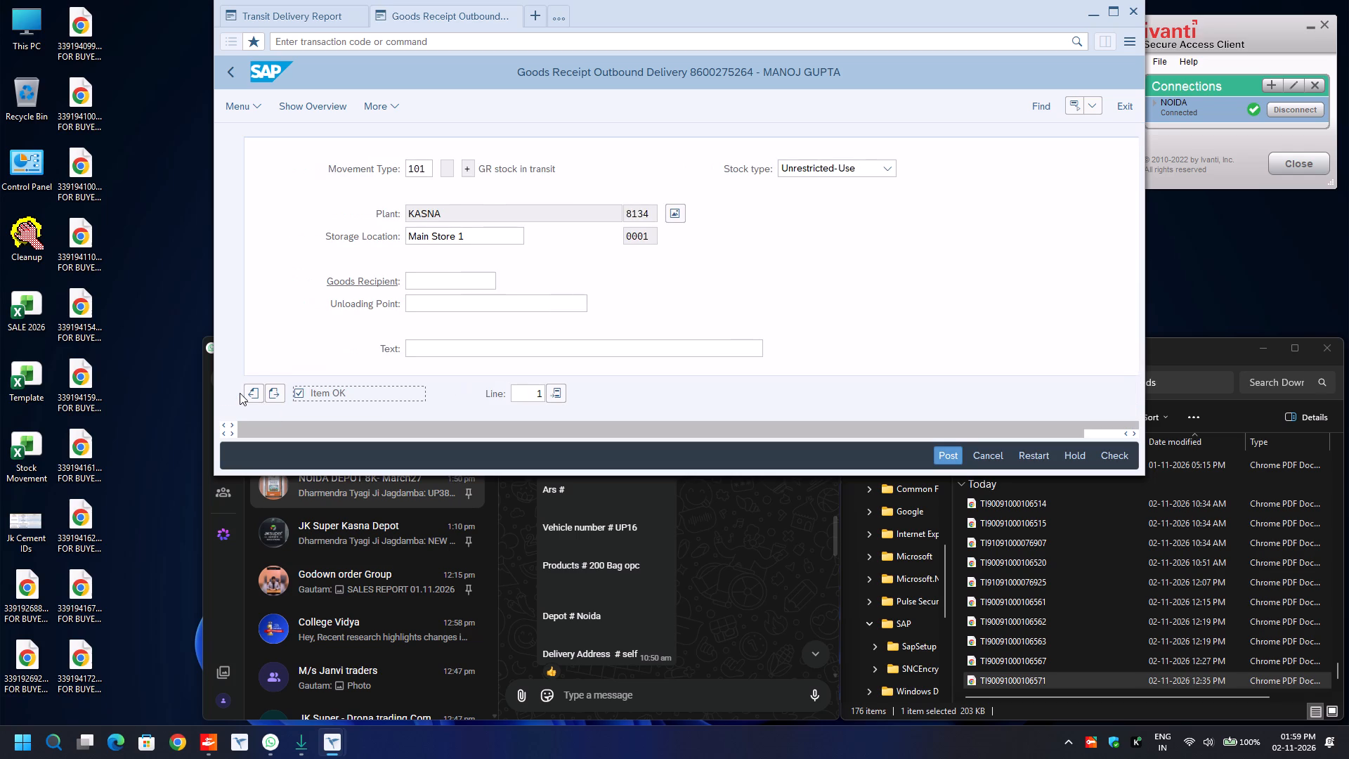
{"action": "key", "text": "ctrl+s"}
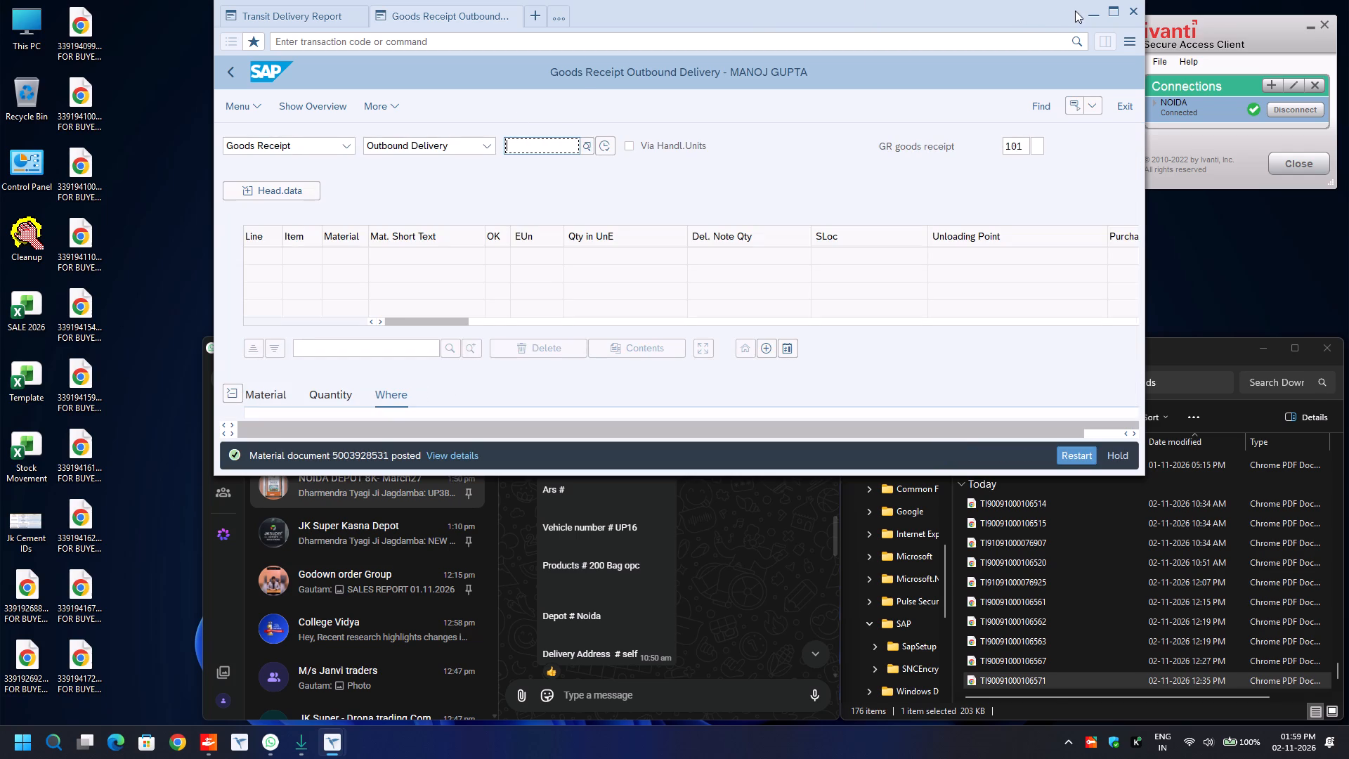
Return to the other logon's E-Invoice: Generate session and rerun the e-Document Cockpit selection for e-invoice generation, plant 1071, date 02.11.2026.
{"action": "left_click", "coordinate": [1093, 8]}
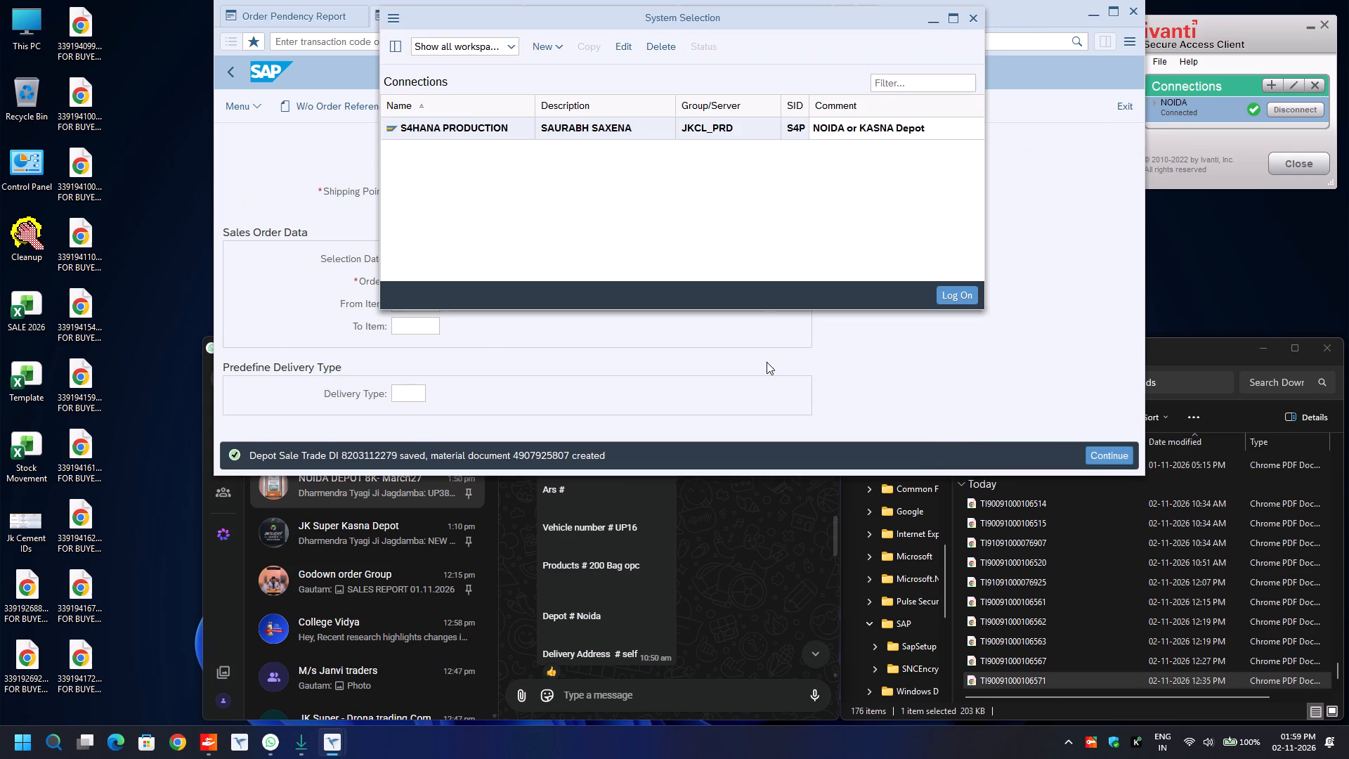
{"action": "left_click", "coordinate": [767, 362]}
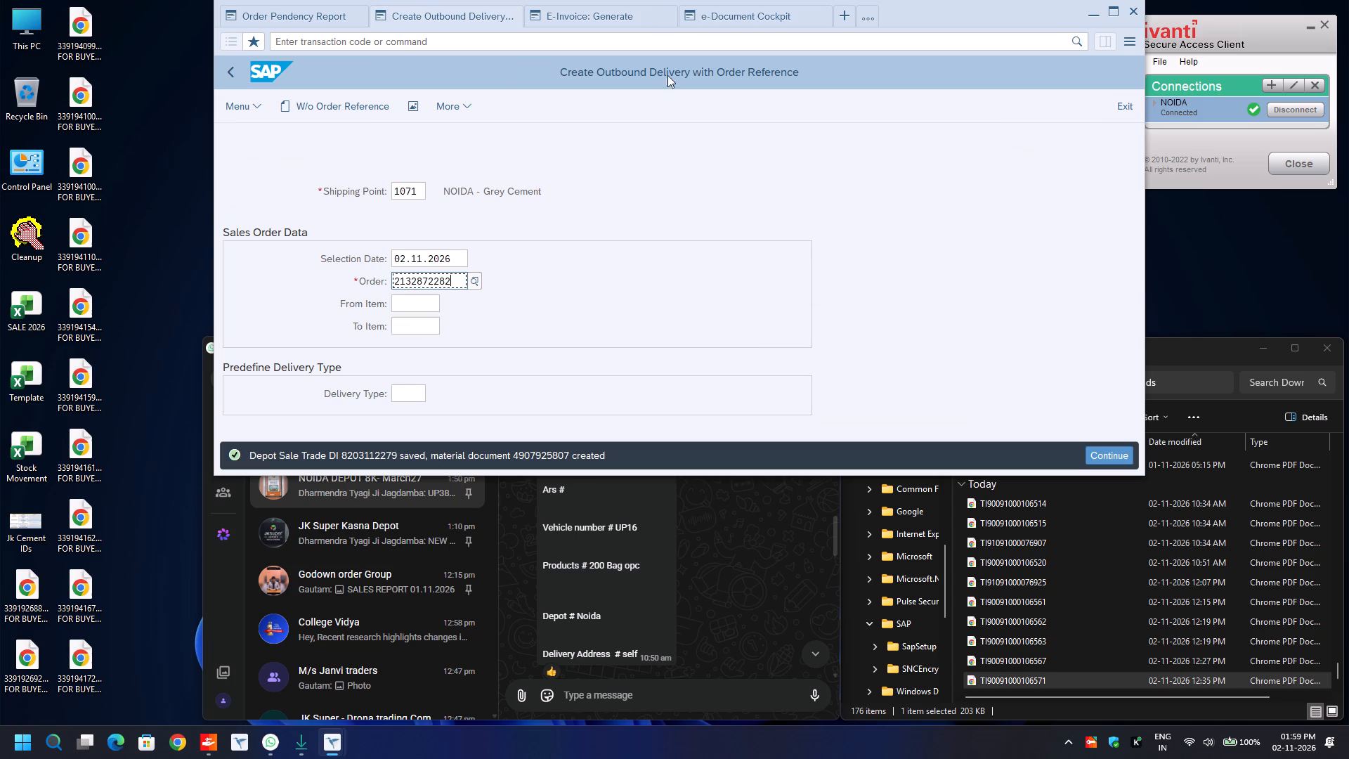
{"action": "left_click", "coordinate": [616, 11]}
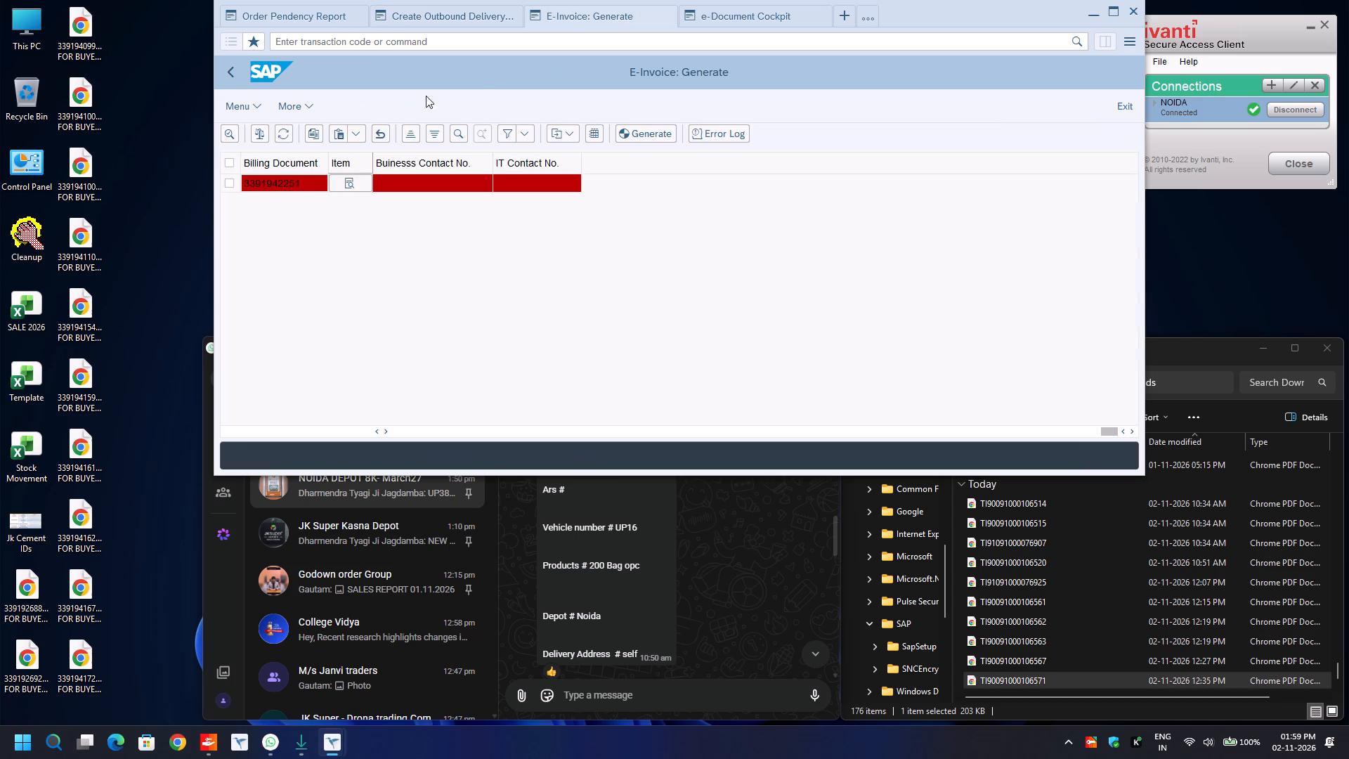
{"action": "left_click", "coordinate": [232, 72]}
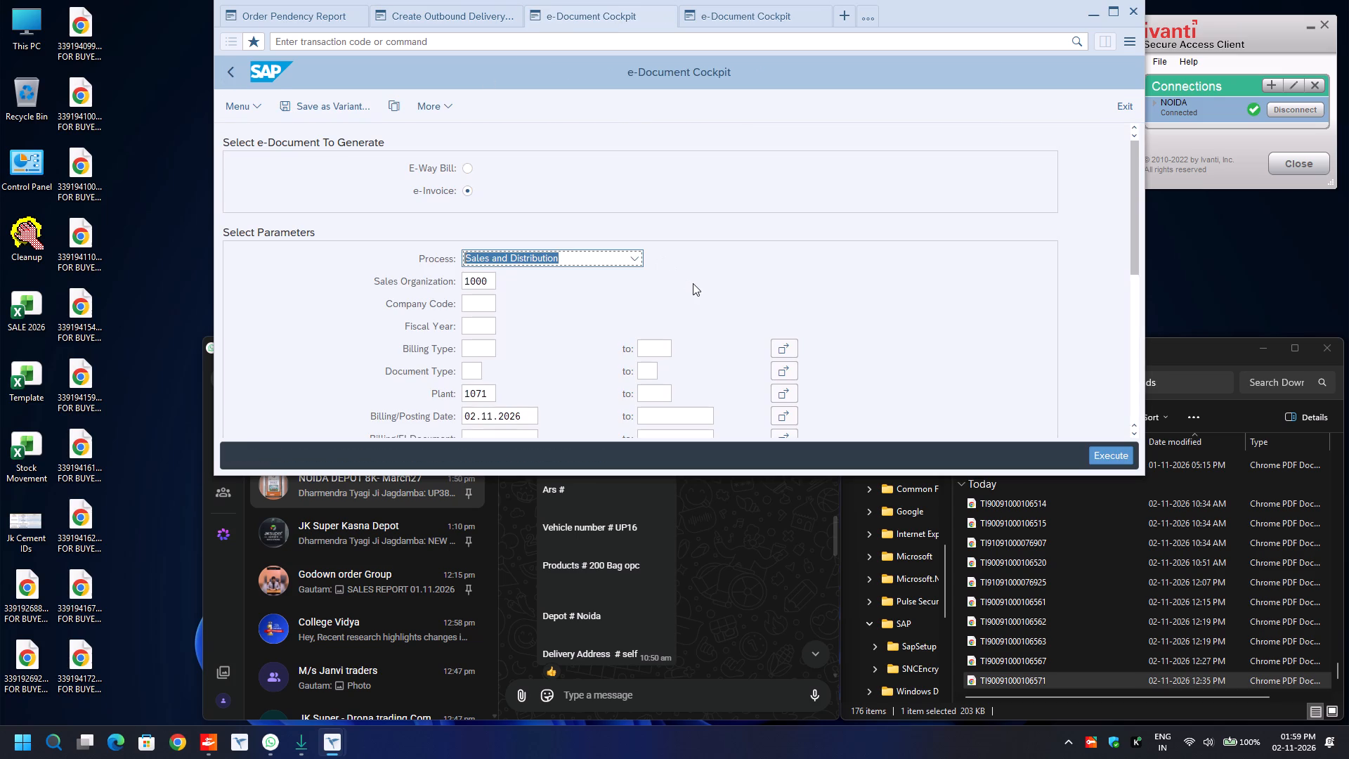
{"action": "scroll", "coordinate": [693, 283], "scroll_direction": "down", "scroll_amount": 3}
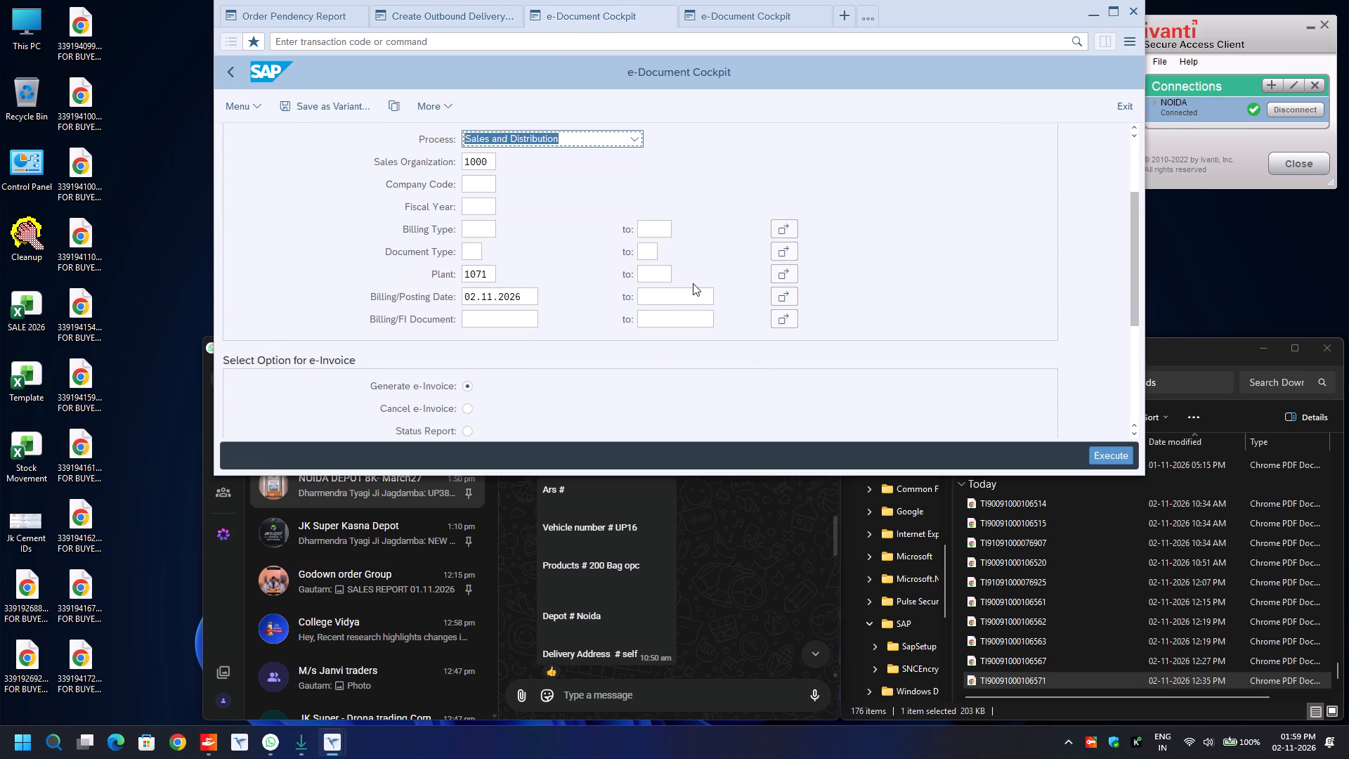
{"action": "scroll", "coordinate": [693, 283], "scroll_direction": "down", "scroll_amount": 2}
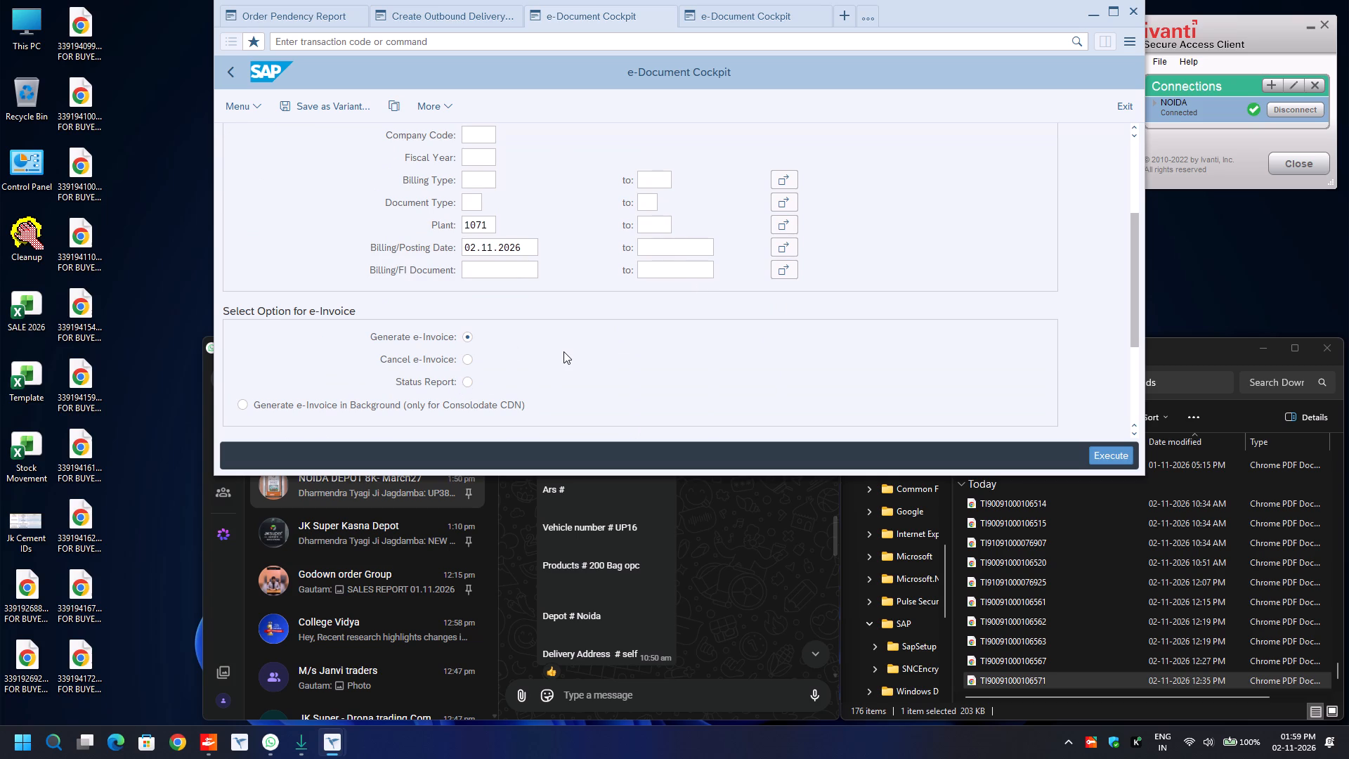
{"action": "key", "text": "F8"}
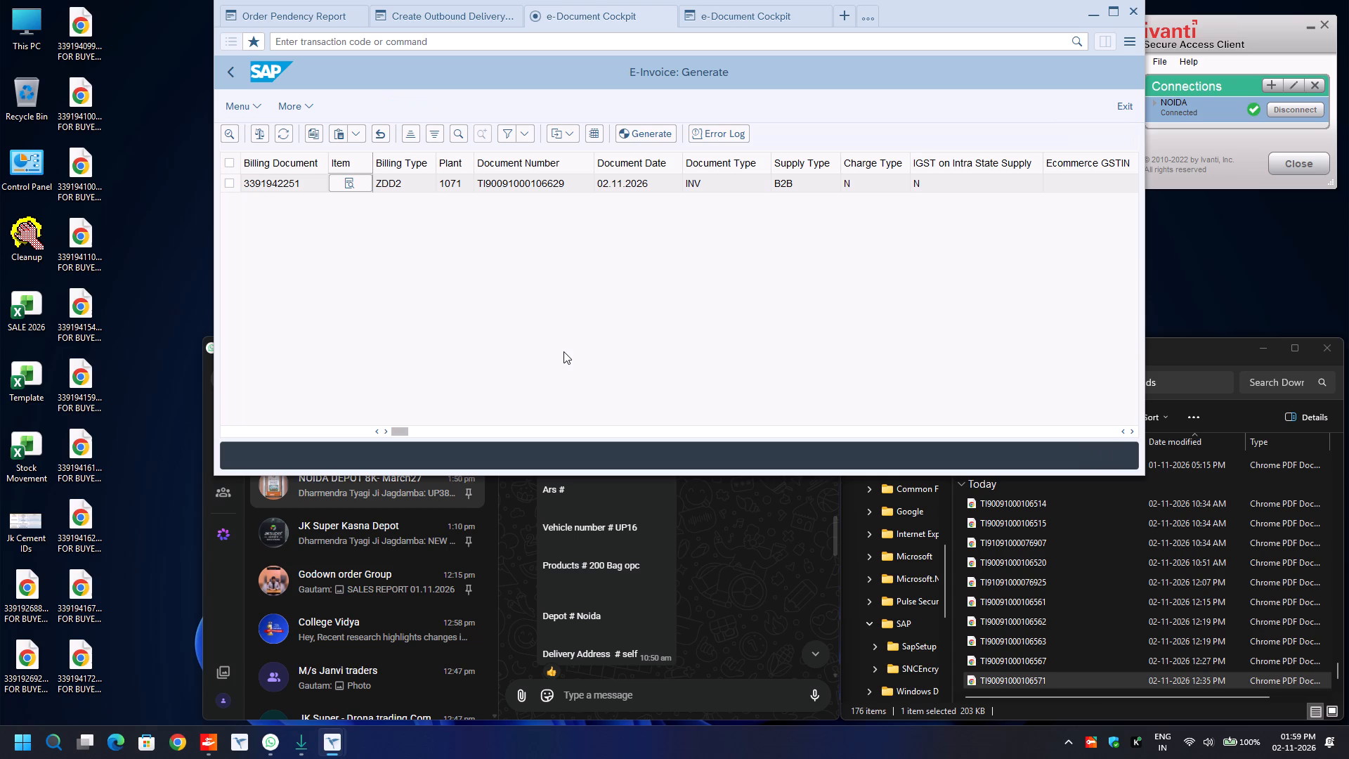
{"action": "left_click", "coordinate": [230, 165]}
{"action": "left_click", "coordinate": [643, 131]}
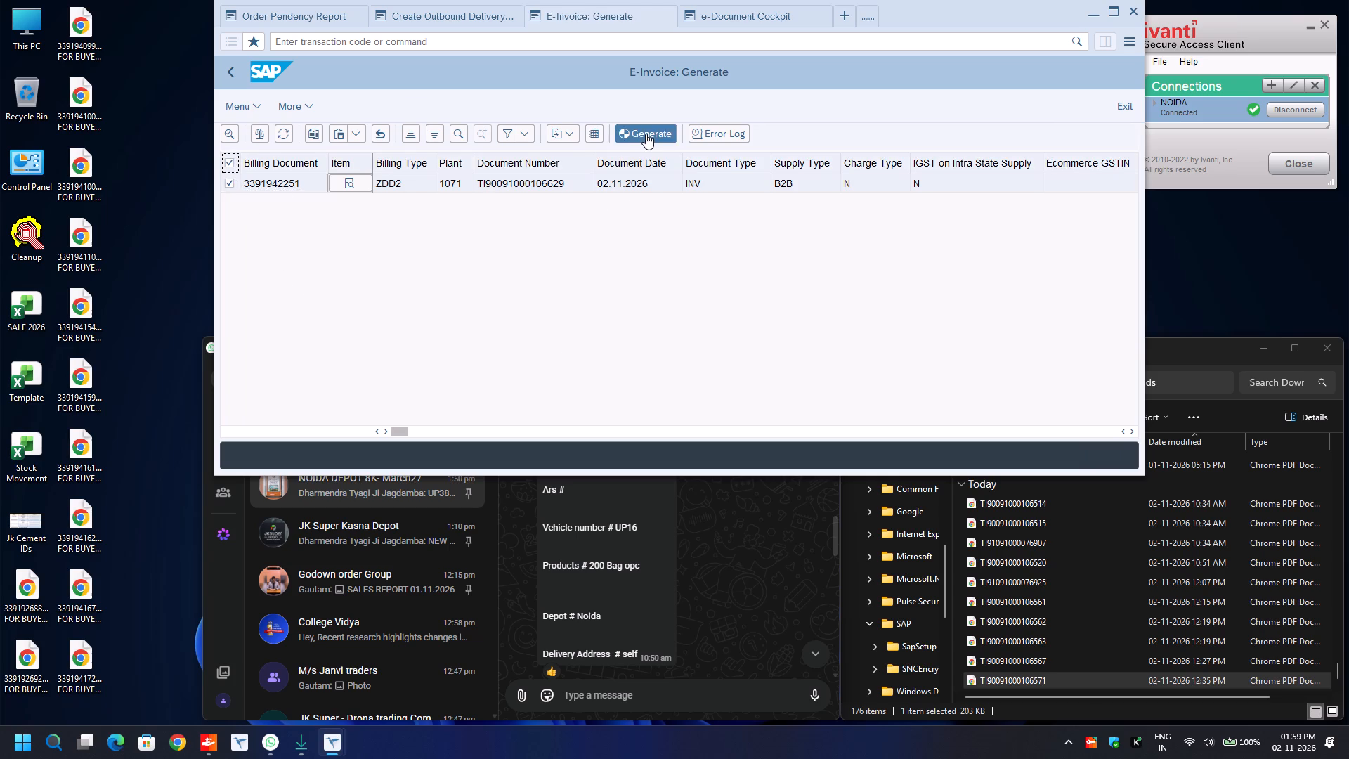
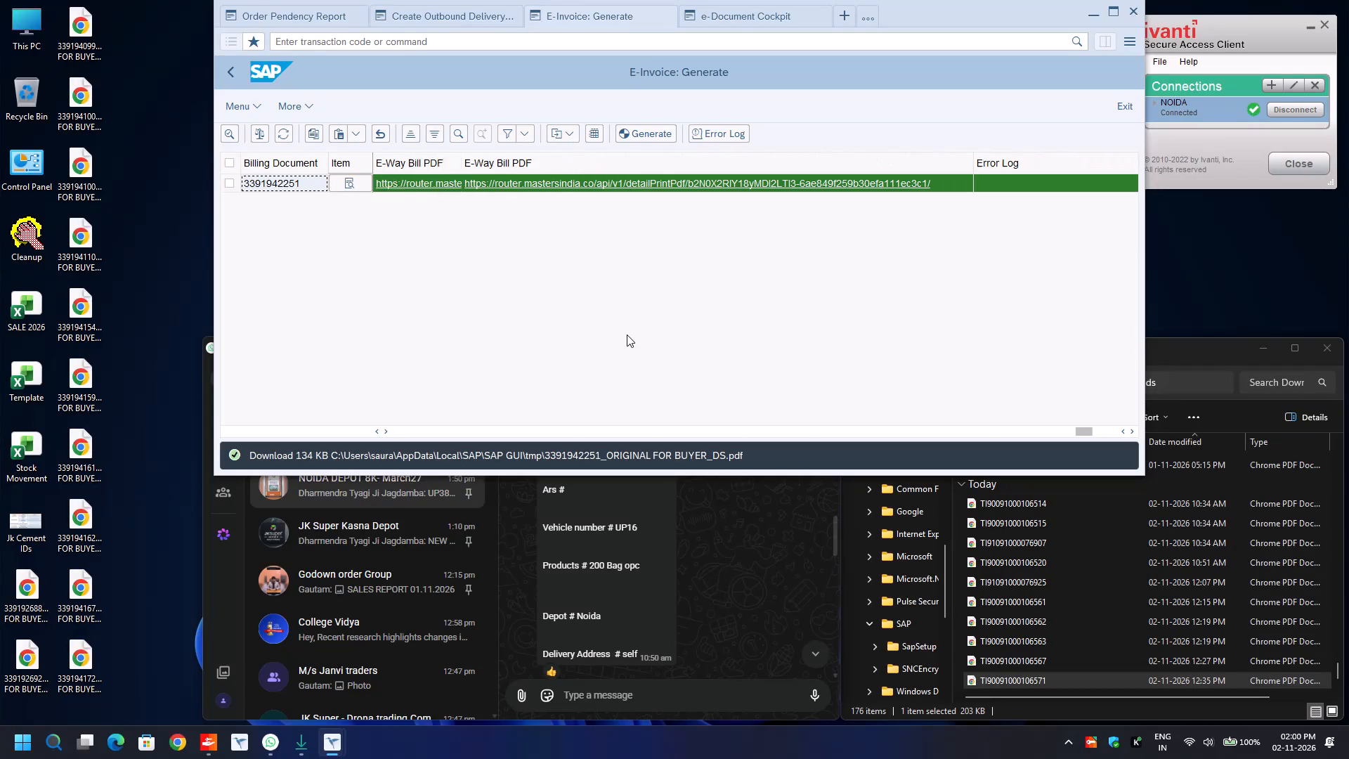
{"action": "scroll", "coordinate": [627, 335], "scroll_direction": "up", "scroll_amount": 1}
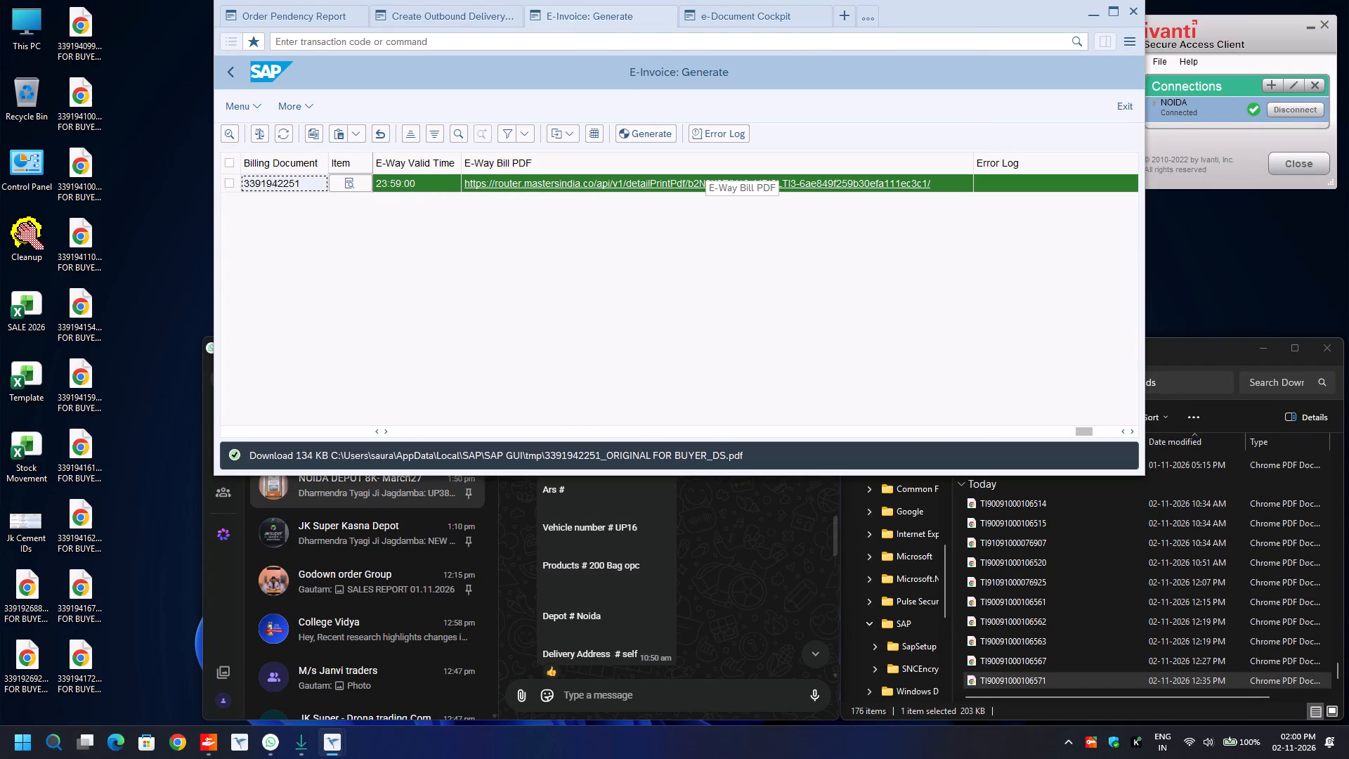
{"action": "left_click", "coordinate": [293, 184]}
{"action": "key", "text": "ctrl+y"}
{"action": "key", "text": "ctrl+c"}
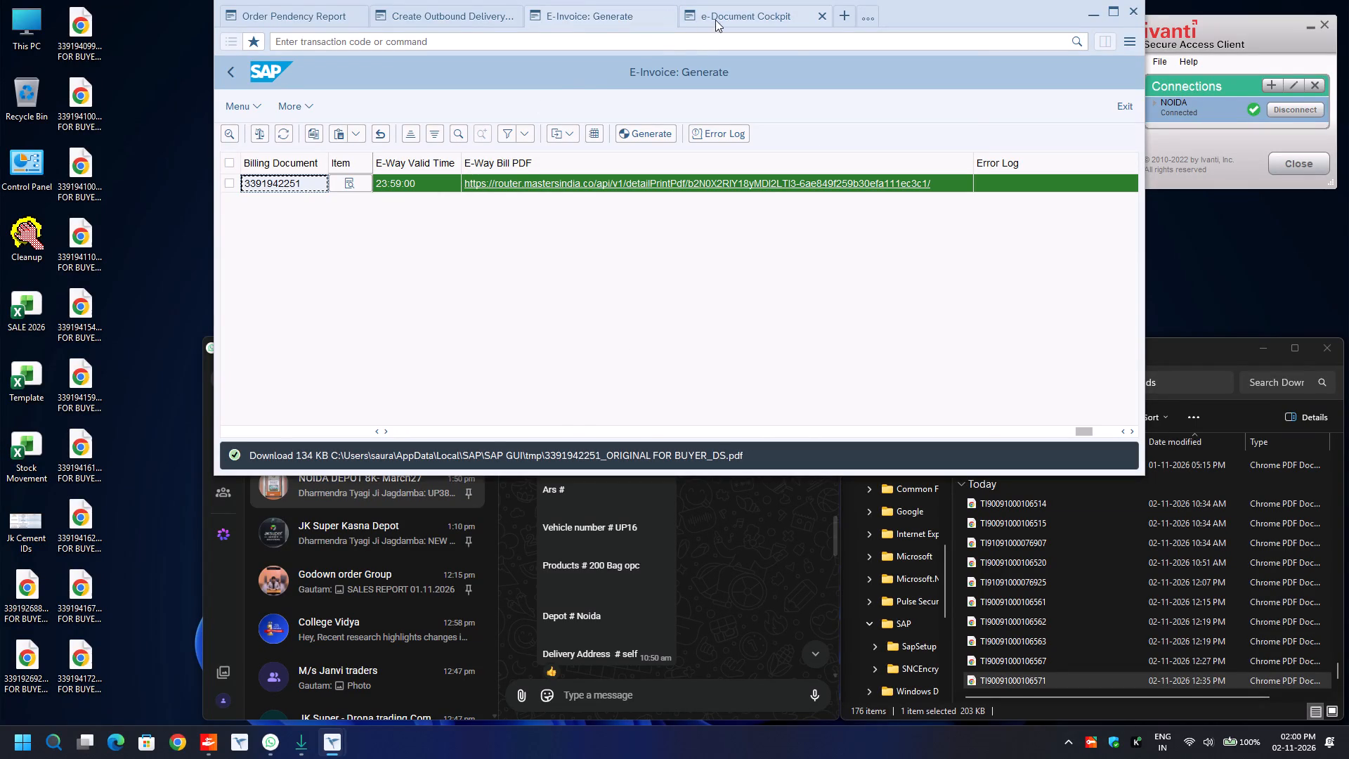
{"action": "left_click", "coordinate": [717, 17]}
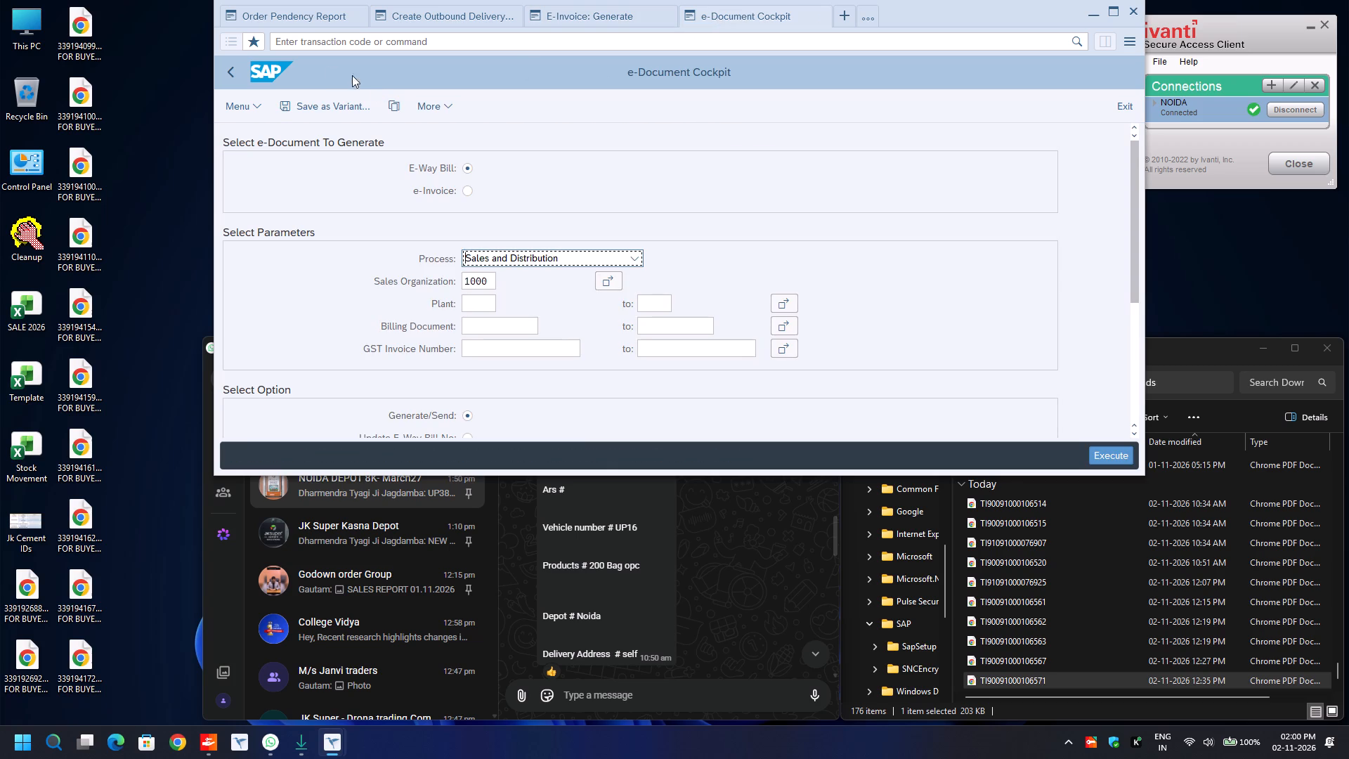
{"action": "left_click", "coordinate": [233, 68]}
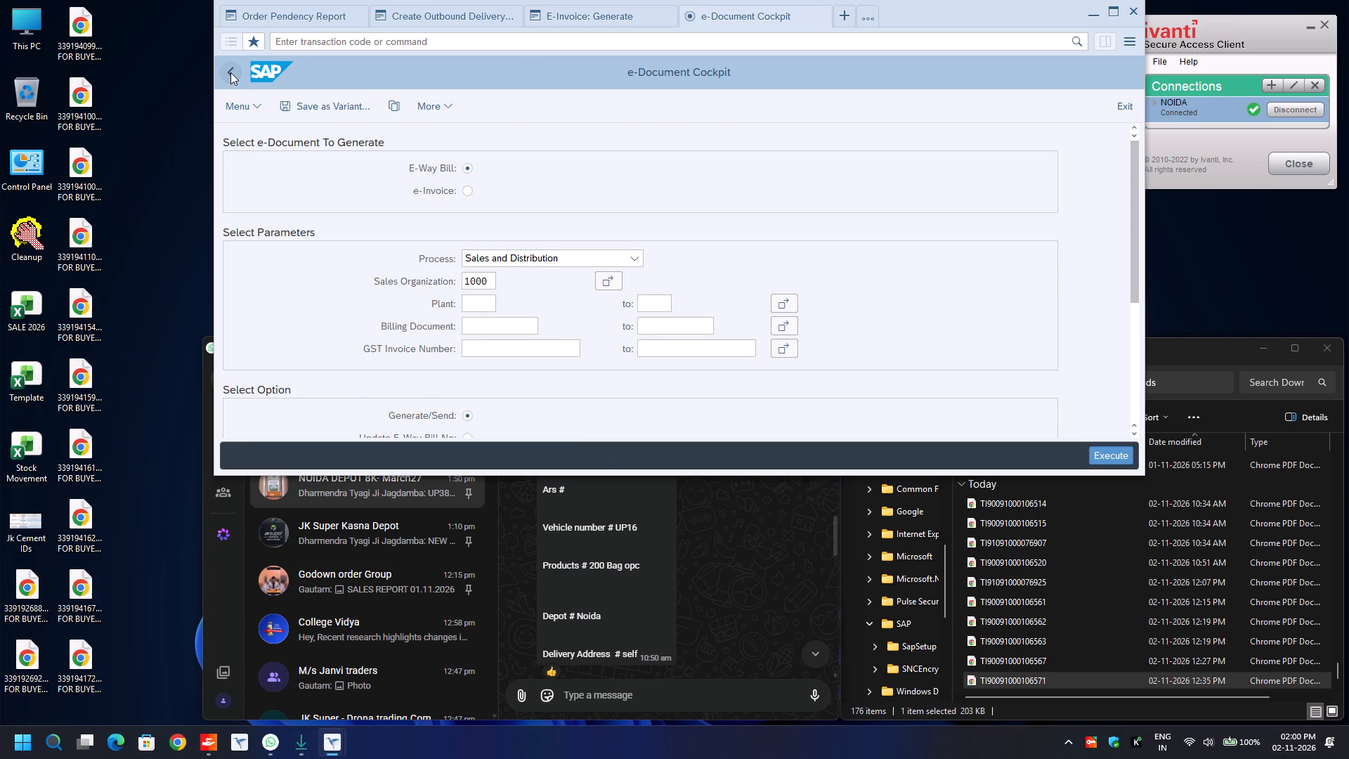
{"action": "left_click", "coordinate": [315, 282]}
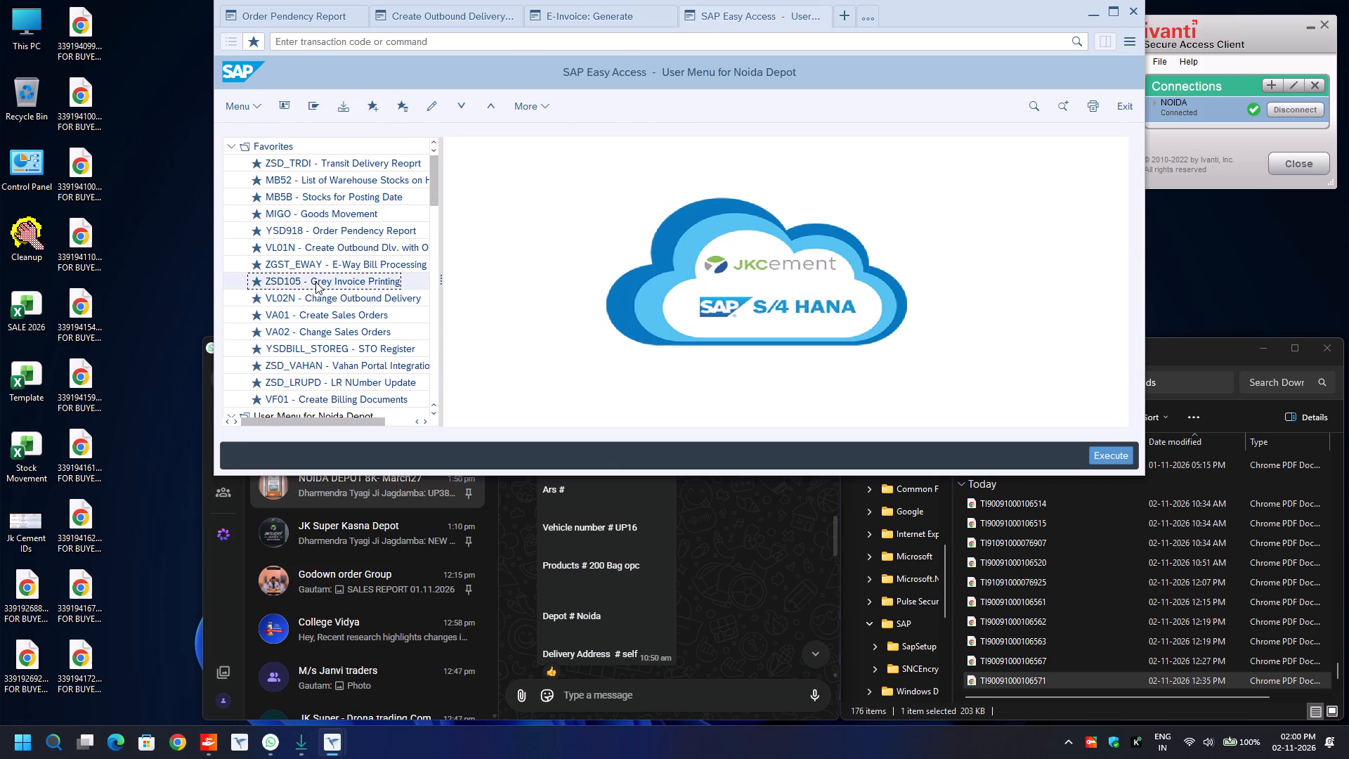
{"action": "key", "text": "Return"}
{"action": "key", "text": "ctrl+v"}
Run the invoice as A4 Page Print, Digitally Signed, with Add New Signature and Download, choosing the Original For Buyer copy.
{"action": "scroll", "coordinate": [315, 282], "scroll_direction": "down", "scroll_amount": 8}
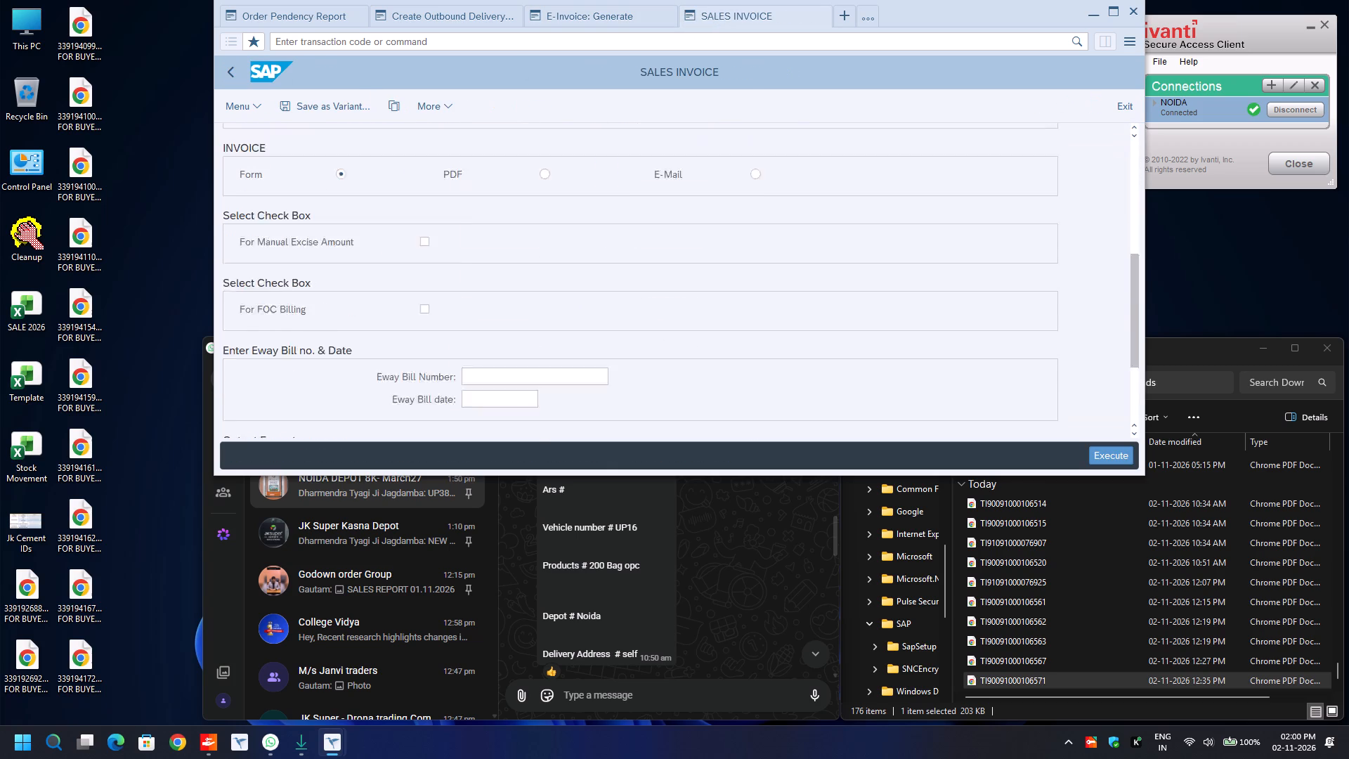
{"action": "left_click", "coordinate": [242, 324]}
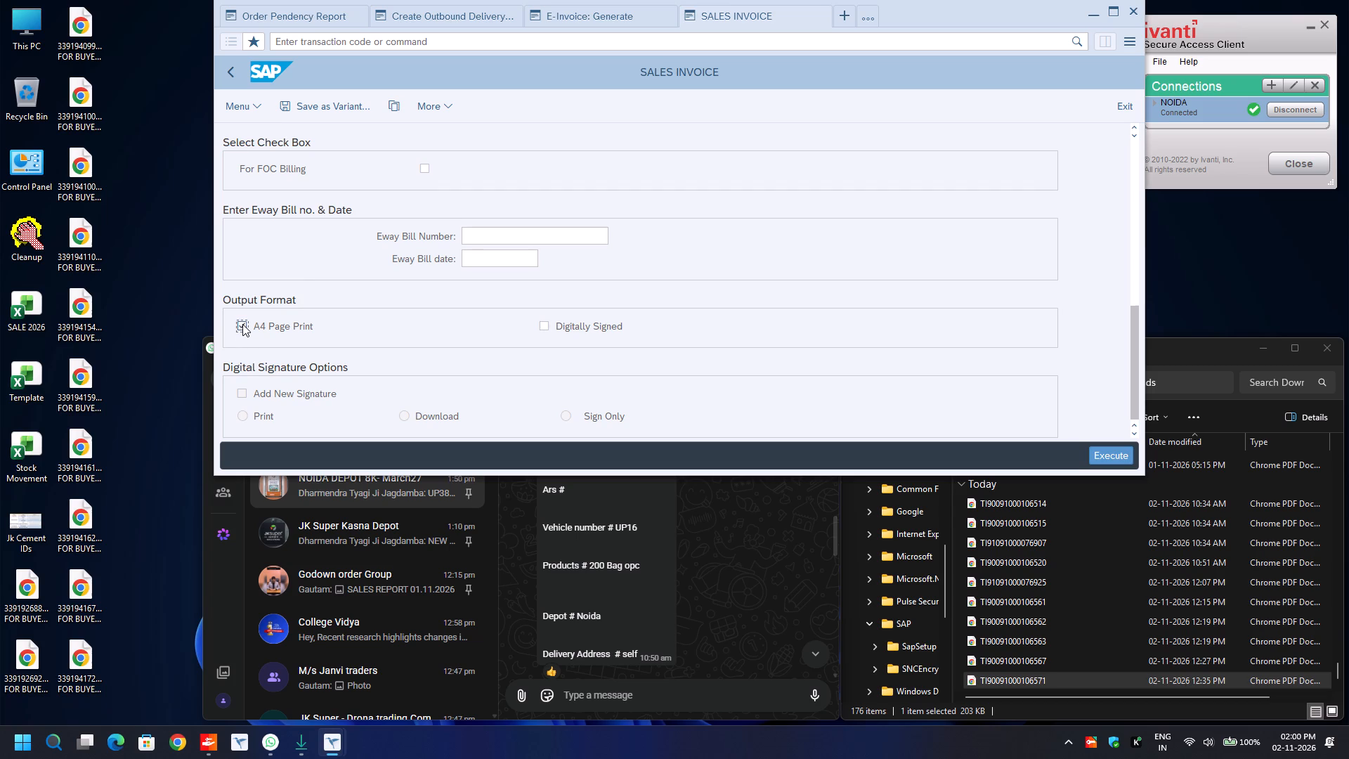
{"action": "key", "text": "Tab"}
{"action": "key", "text": "space"}
{"action": "key", "text": "Tab"}
{"action": "key", "text": "space"}
{"action": "key", "text": "Tab"}
{"action": "key", "text": "Right"}
{"action": "key", "text": "F8"}
{"action": "key", "text": "space"}
{"action": "key", "text": "Return"}
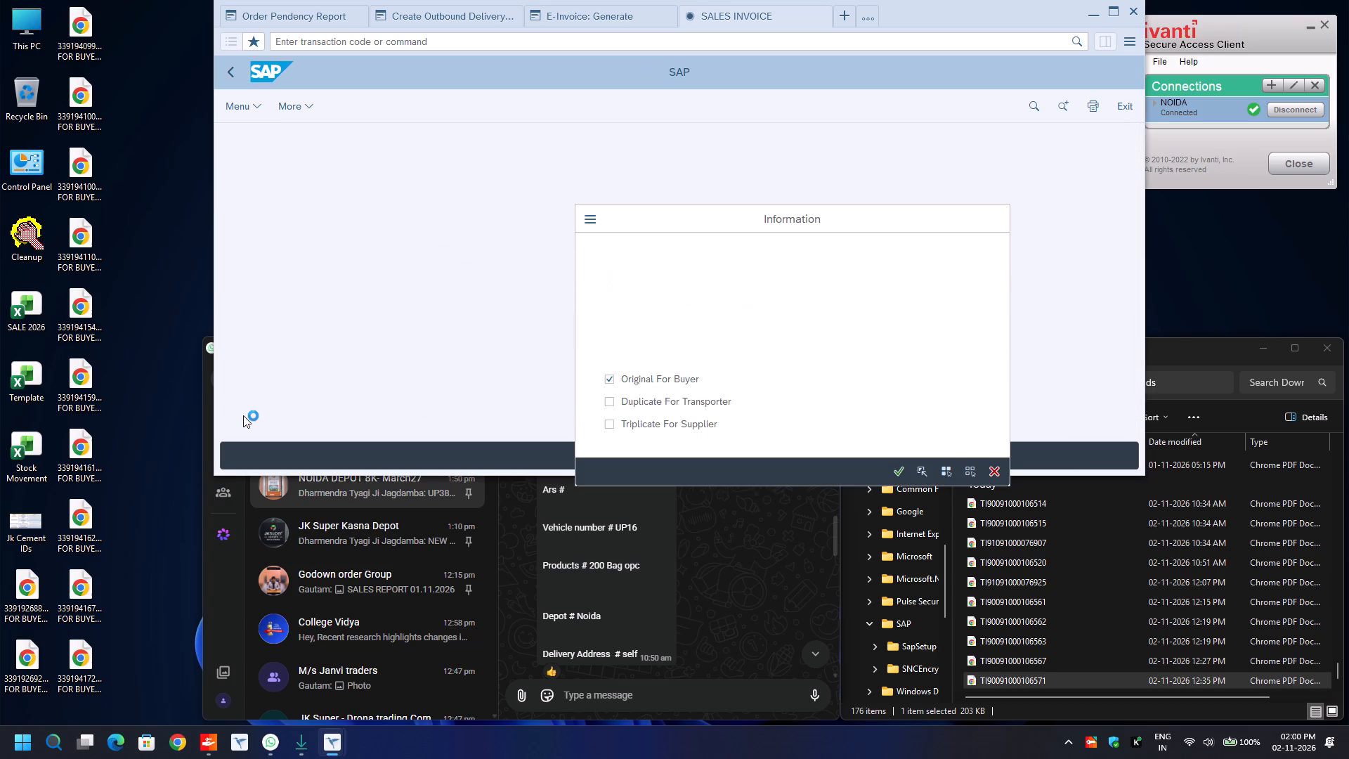
{"action": "left_click", "coordinate": [569, 23]}
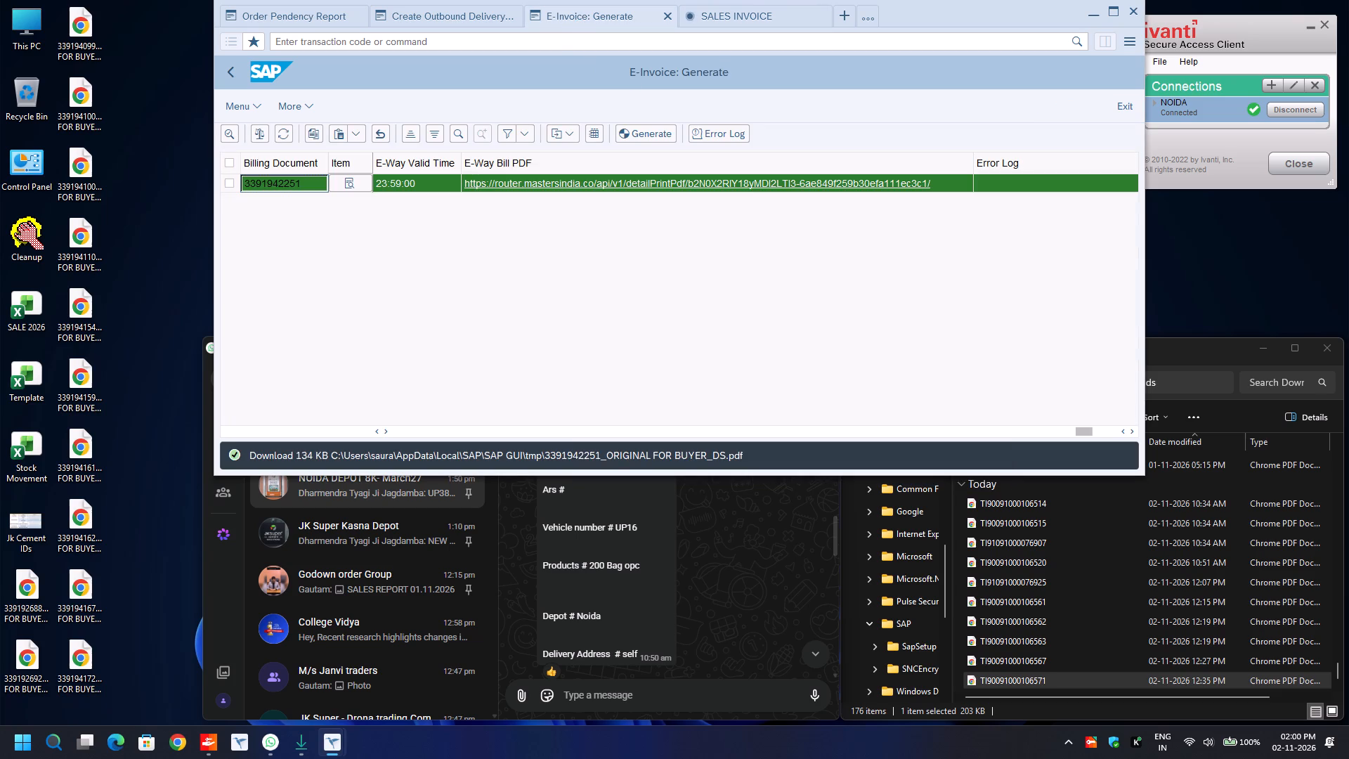
{"action": "left_click", "coordinate": [771, 184]}
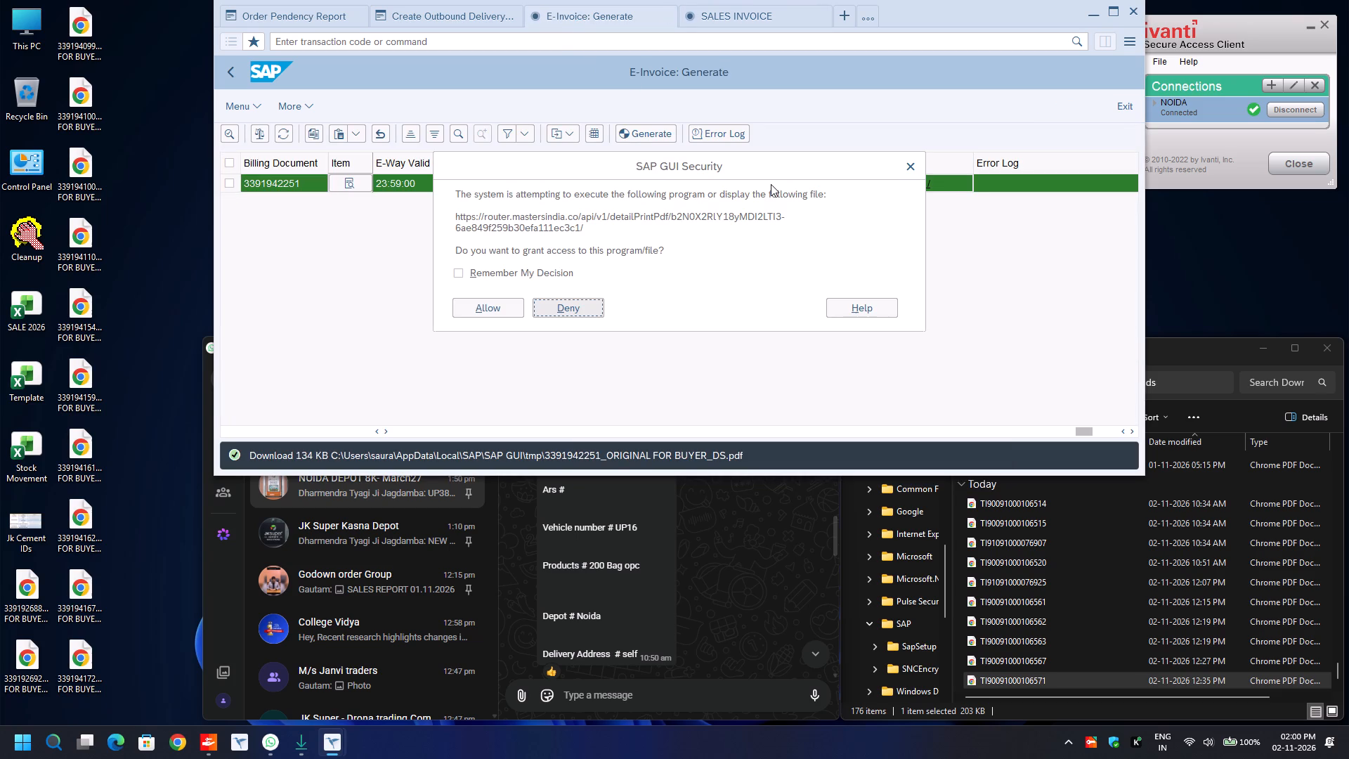
{"action": "key", "text": "Left"}
{"action": "key", "text": "Return"}
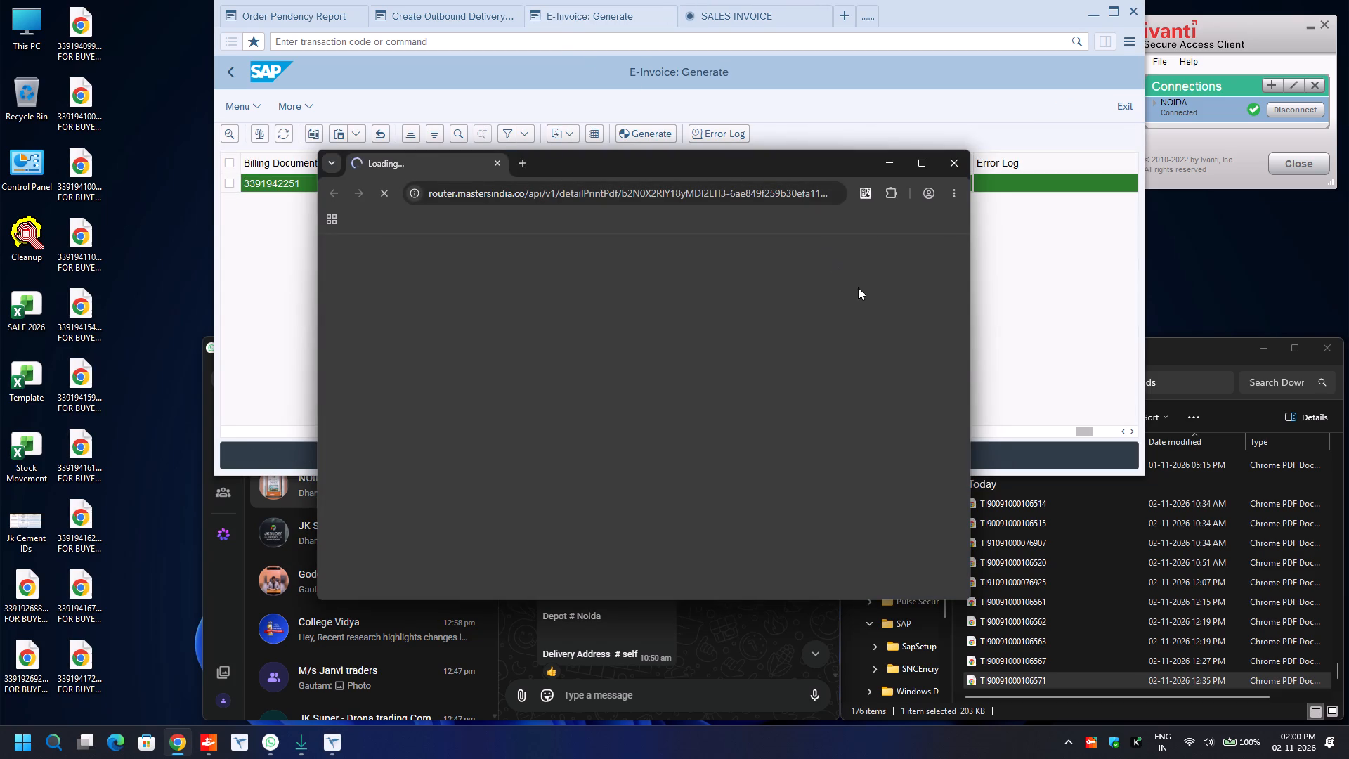
{"action": "left_click", "coordinate": [852, 227]}
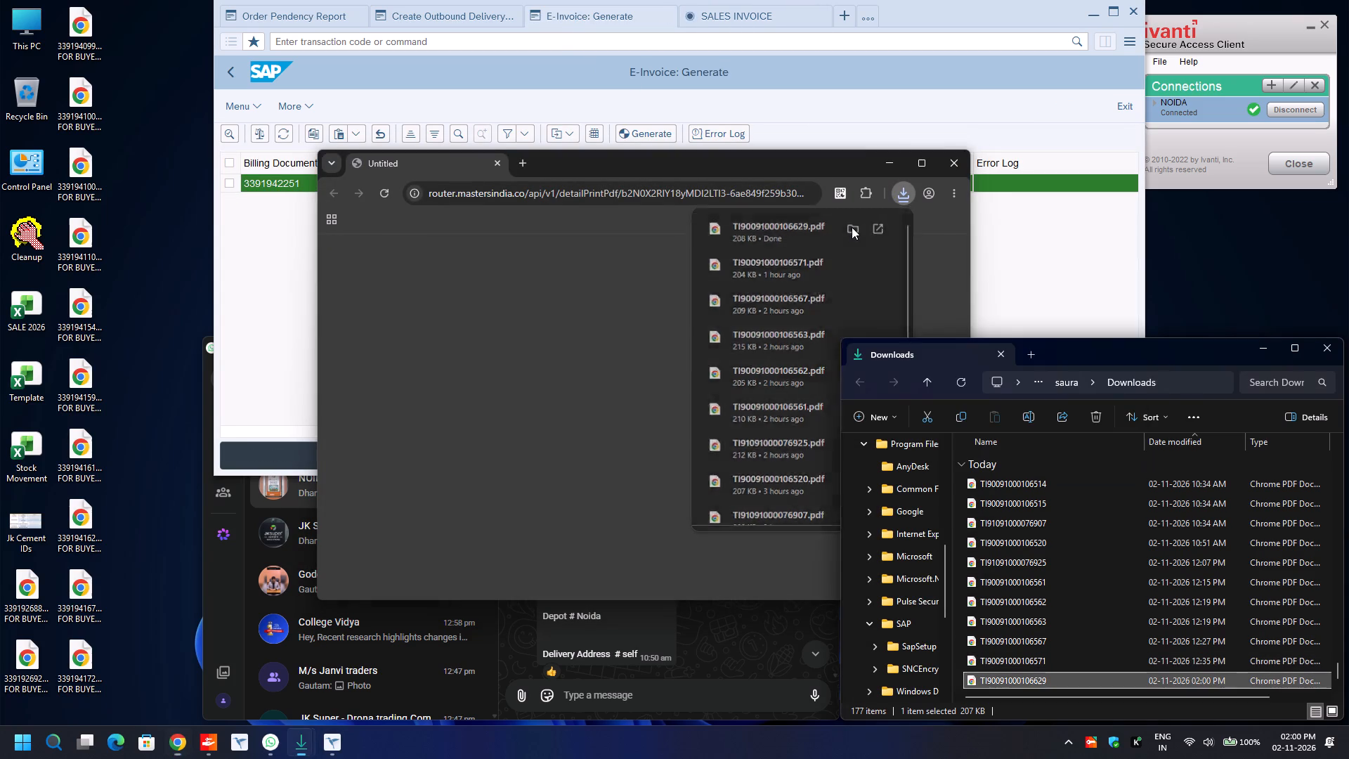
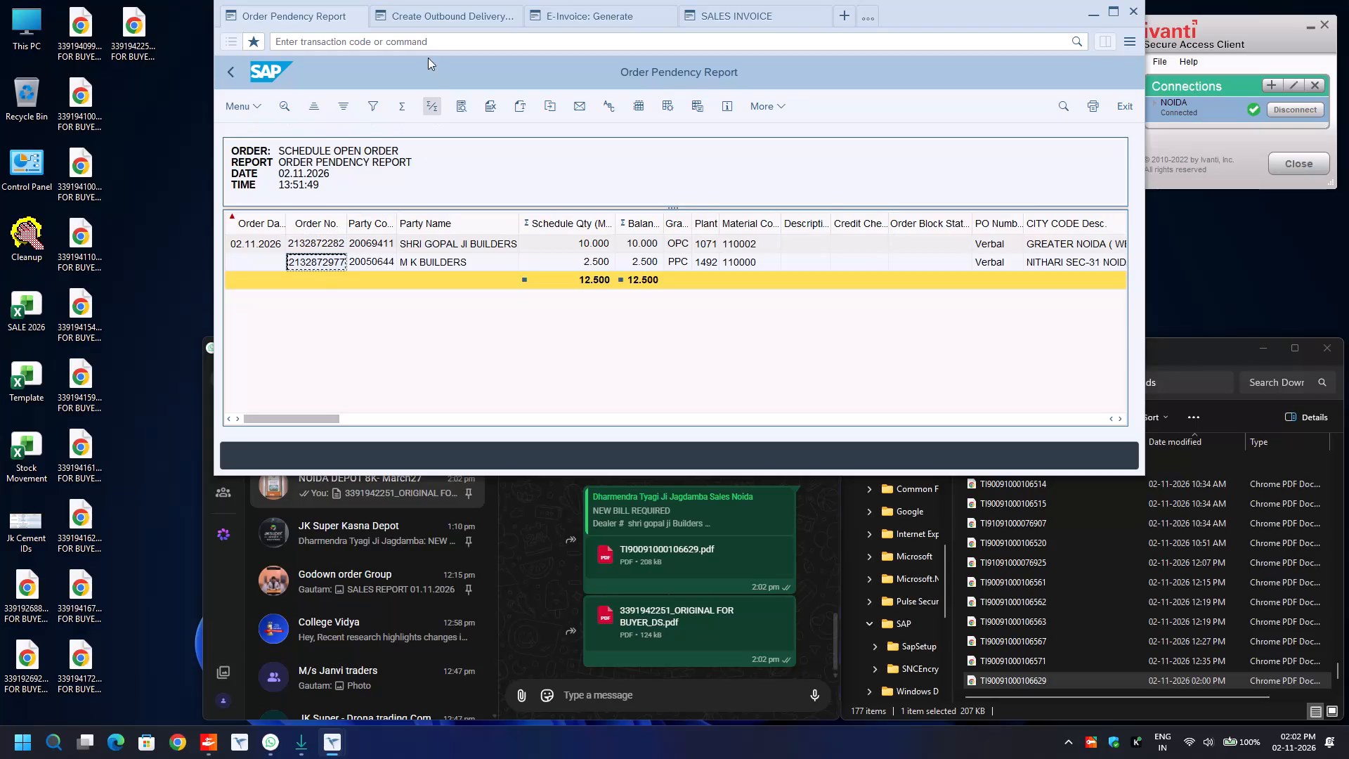
{"action": "left_click", "coordinate": [429, 19]}
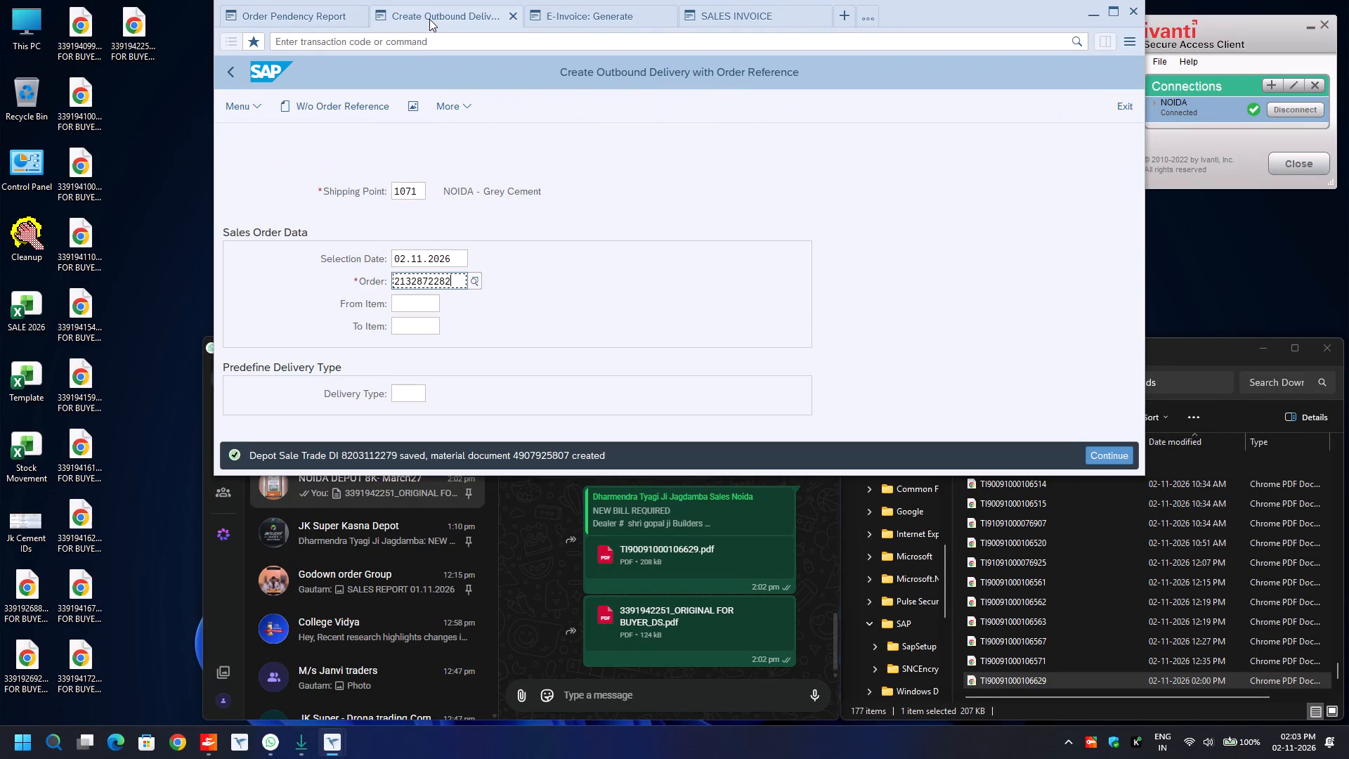
{"action": "key", "text": "ctrl+a"}
{"action": "key", "text": "ctrl+v"}
{"action": "key", "text": "Up"}
{"action": "key", "text": "Up"}
{"action": "key", "text": "ctrl+a"}
{"action": "type", "text": "1492"}
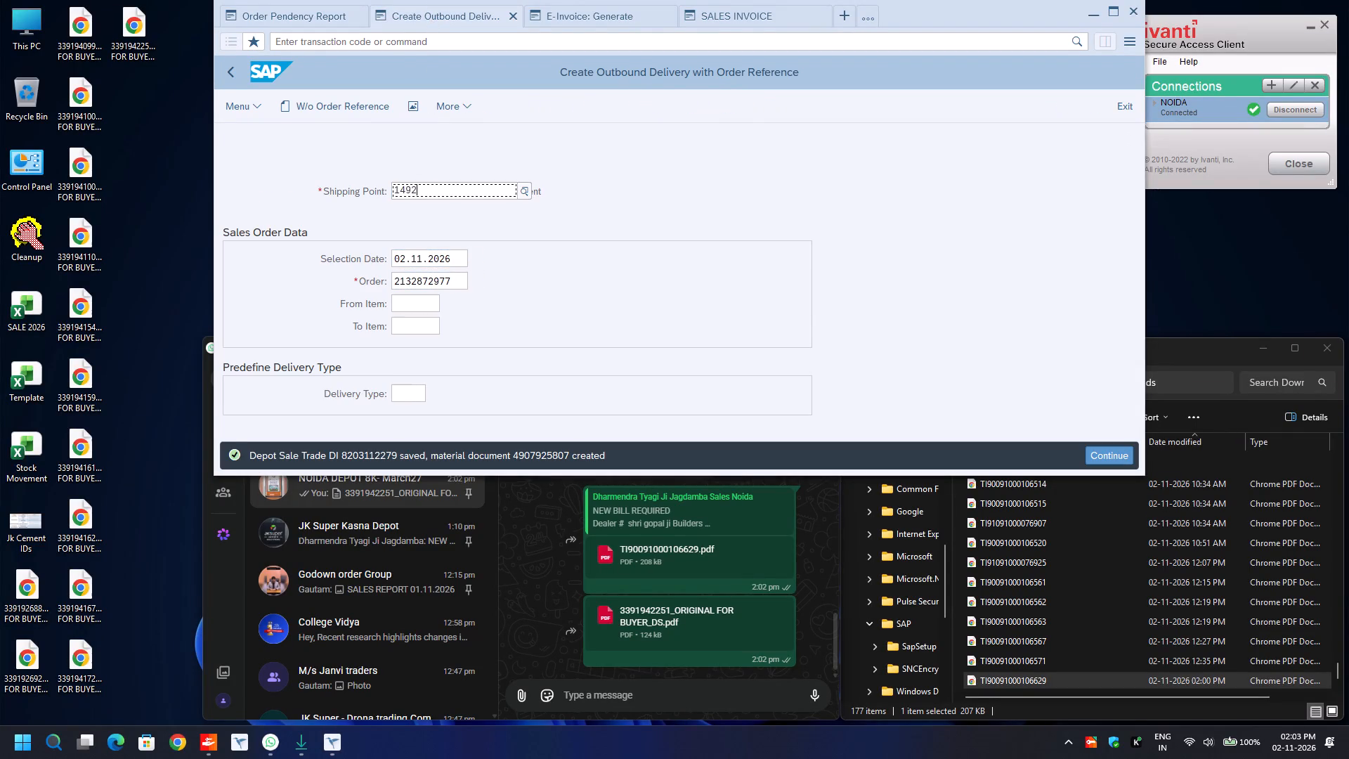
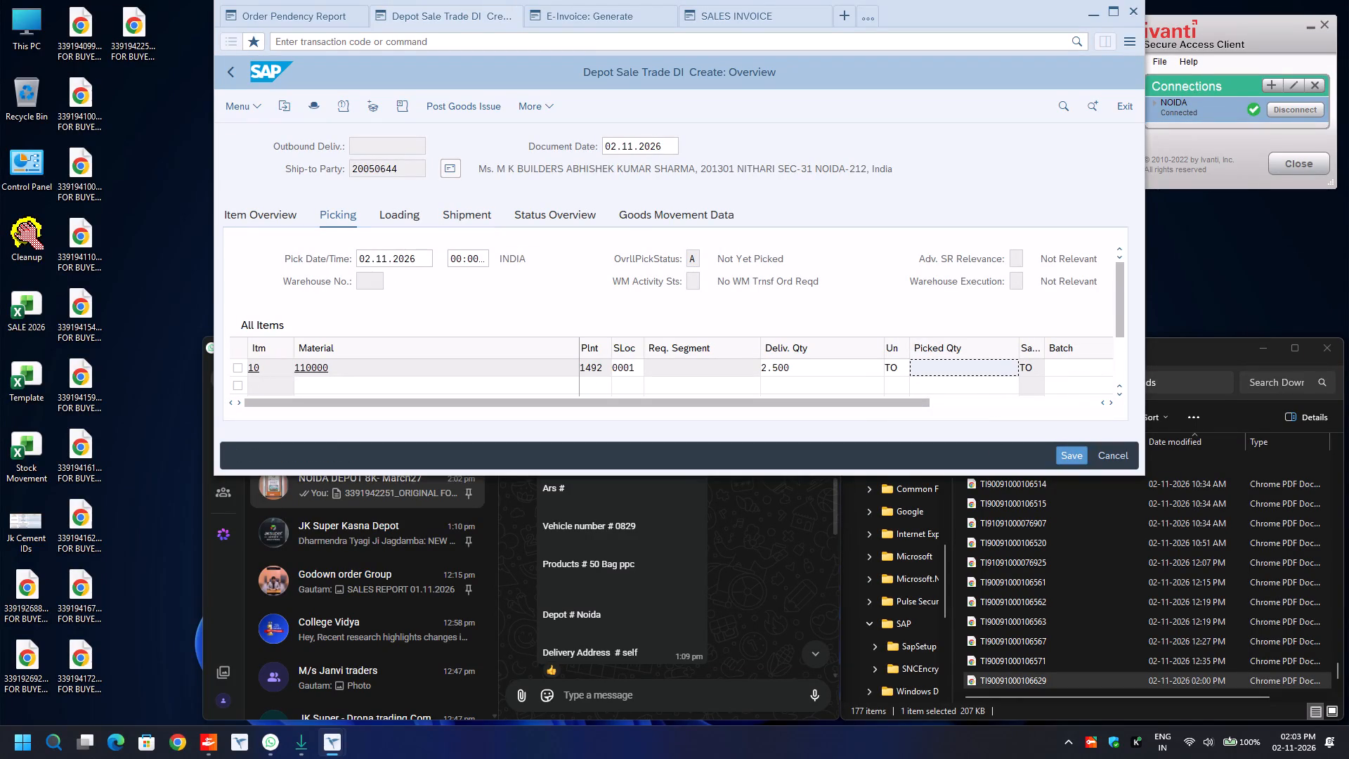
Set item 10's picked quantity to 2.500 and its batch to 1033-1492 in the delivery's picking data.
{"action": "type", "text": "2.500"}
{"action": "key", "text": "Tab"}
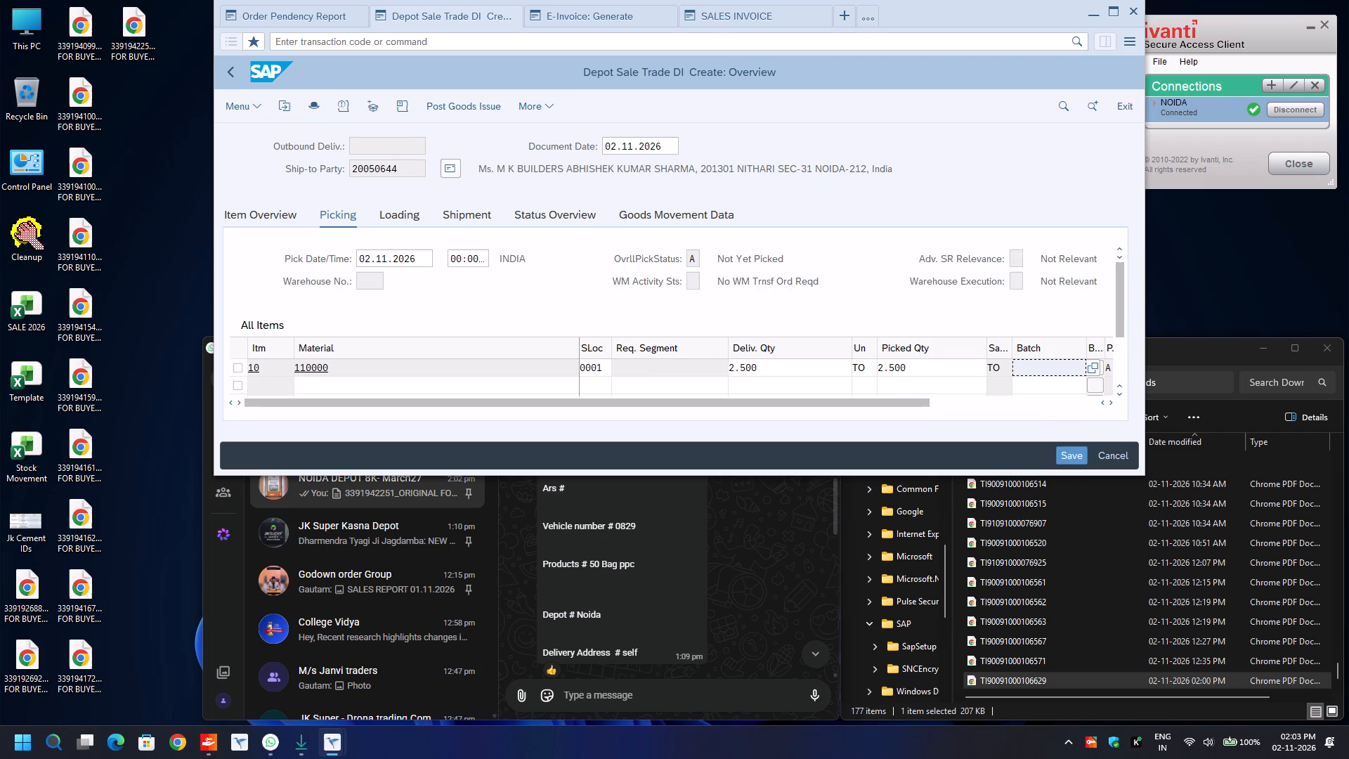
{"action": "type", "text": "1022"}
{"action": "key", "text": "BackSpace"}
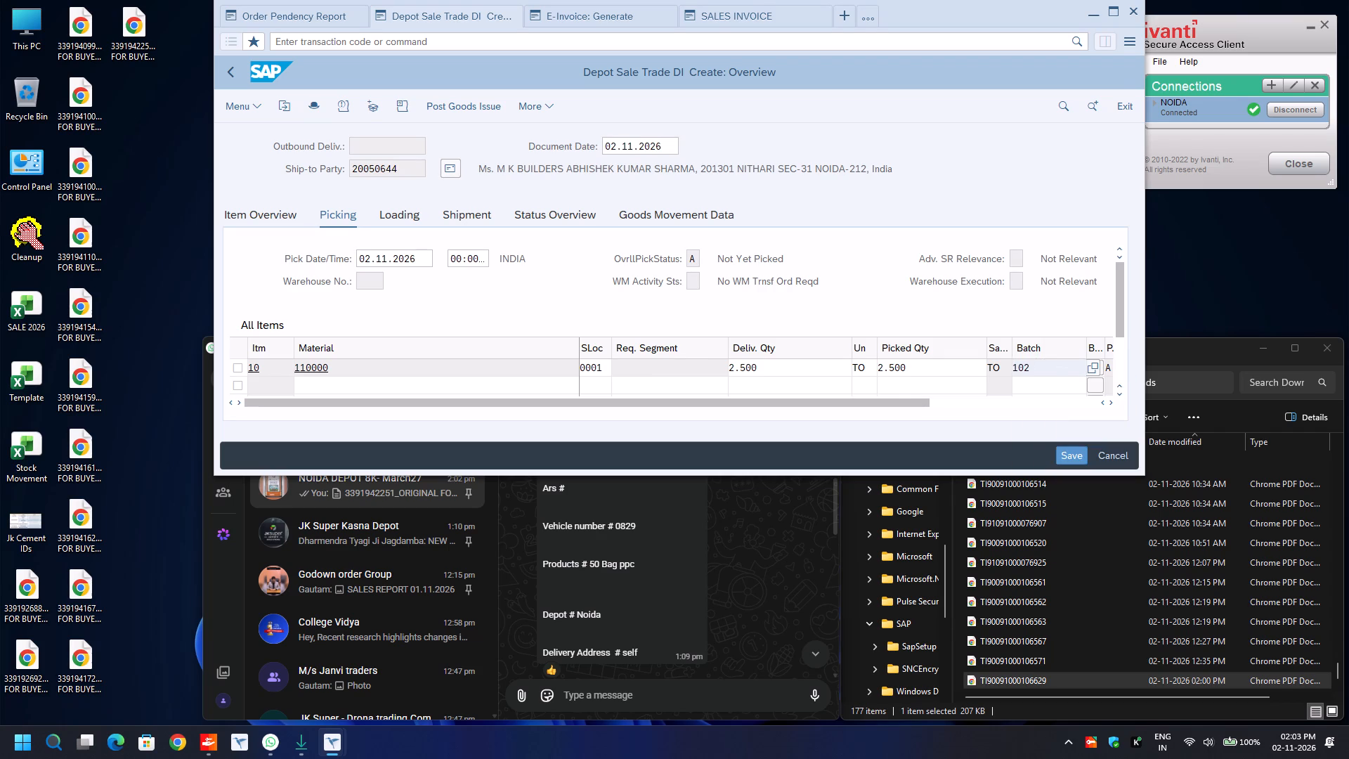
{"action": "key", "text": "BackSpace"}
{"action": "type", "text": "33"}
{"action": "key", "text": "Down"}
{"action": "key", "text": "Down"}
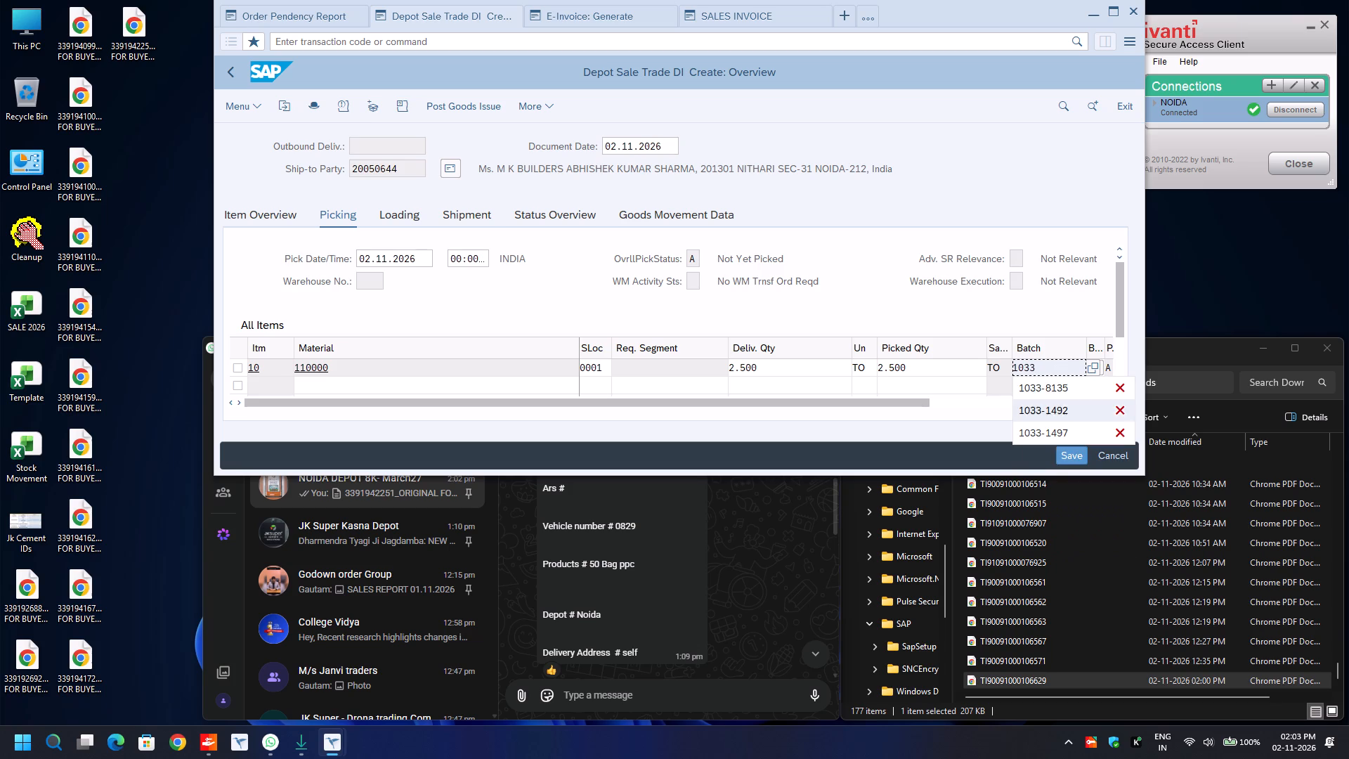
{"action": "key", "text": "Return"}
In the delivery header's additional data, set transport mode to ROAD and Road Transporter1 to 220000967.
{"action": "key", "text": "F8"}
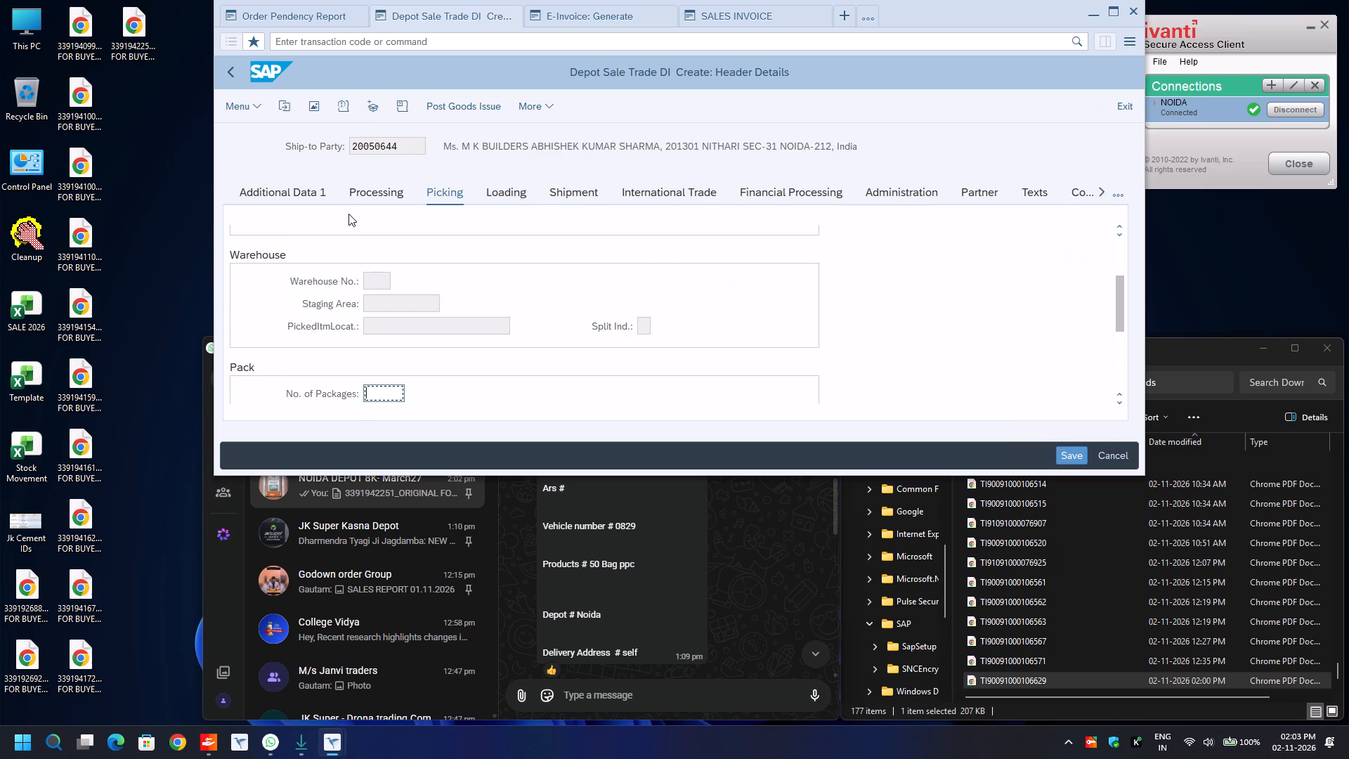
{"action": "left_click", "coordinate": [287, 190]}
{"action": "left_click", "coordinate": [488, 257]}
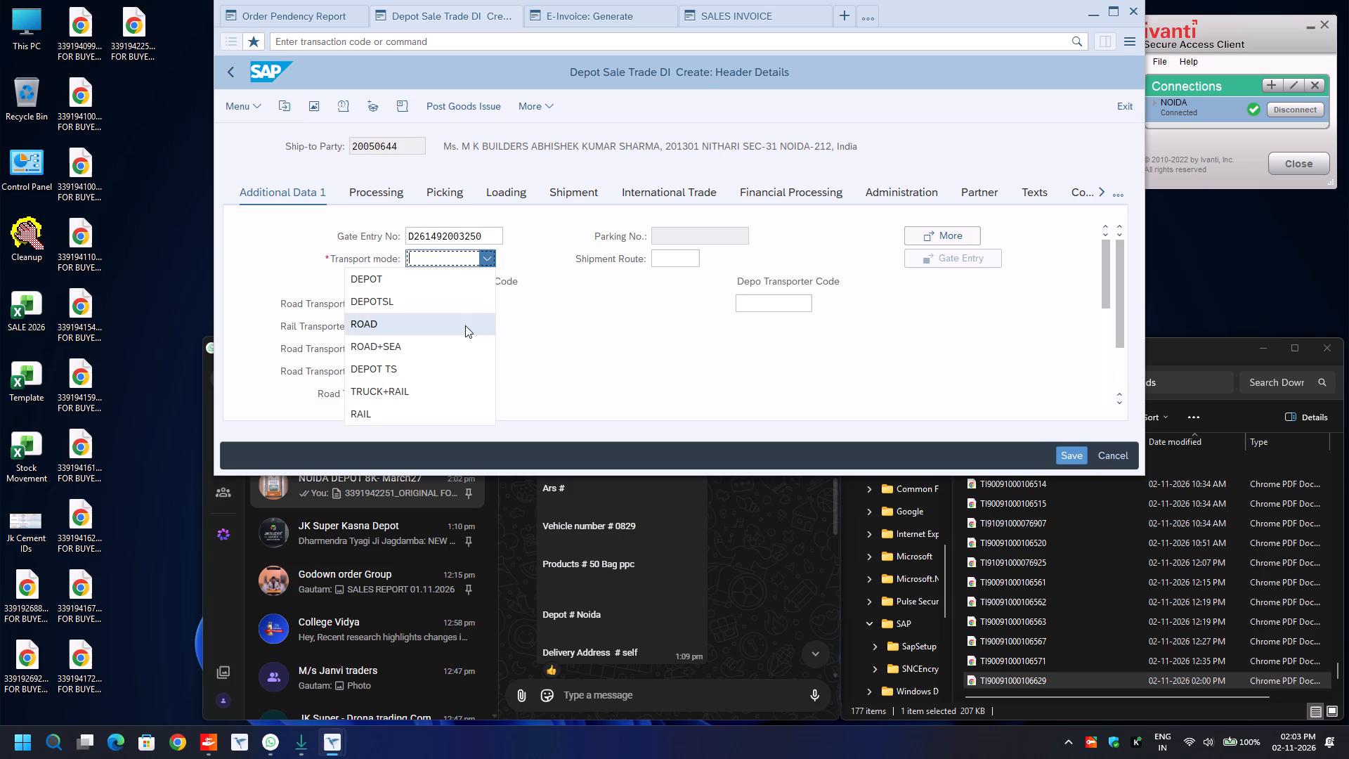
{"action": "left_click", "coordinate": [465, 325]}
{"action": "left_click", "coordinate": [452, 306]}
{"action": "key", "text": "BackSpace"}
{"action": "key", "text": "Down"}
{"action": "key", "text": "Return"}
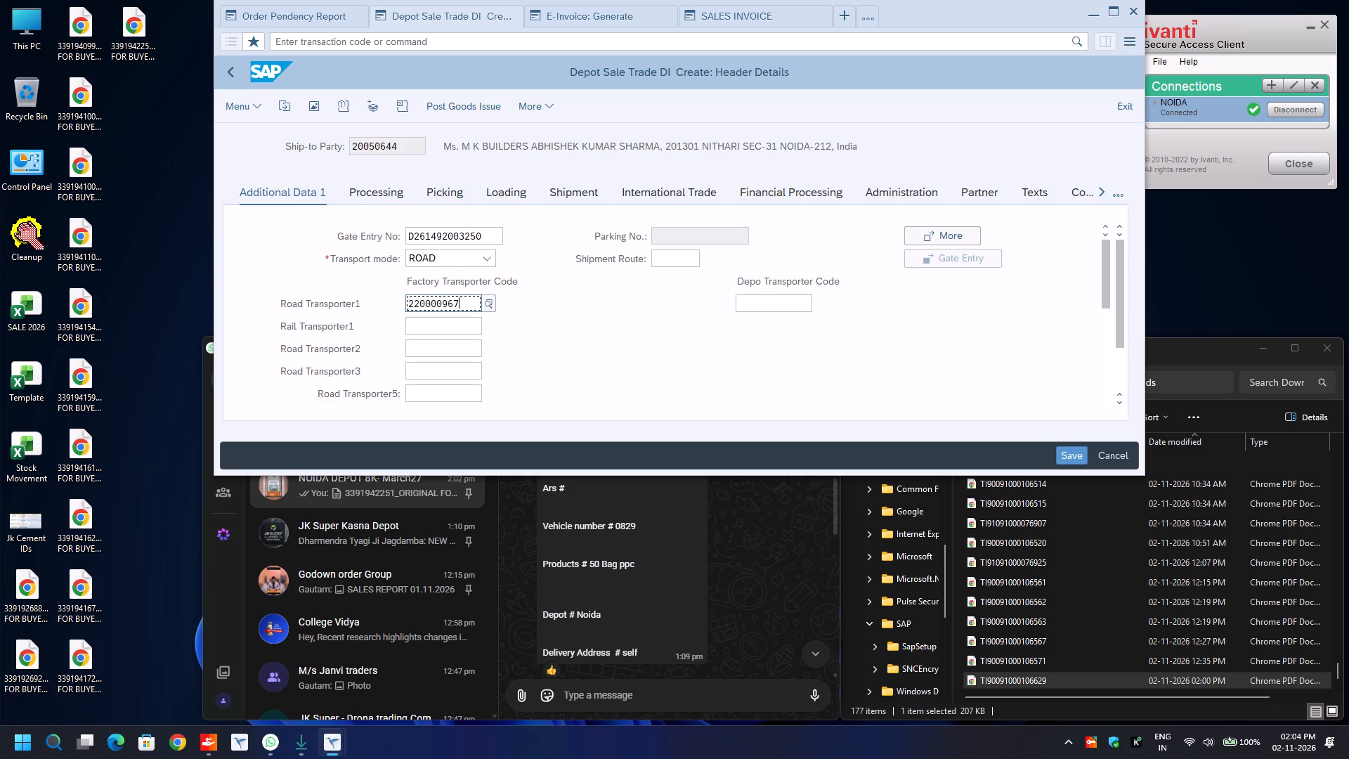
In the E-Way Bill data, set the transport mode to Road and the distance to 30.
{"action": "key", "text": "Return"}
{"action": "type", "text": "ro"}
{"action": "key", "text": "Tab"}
{"action": "key", "text": "Tab"}
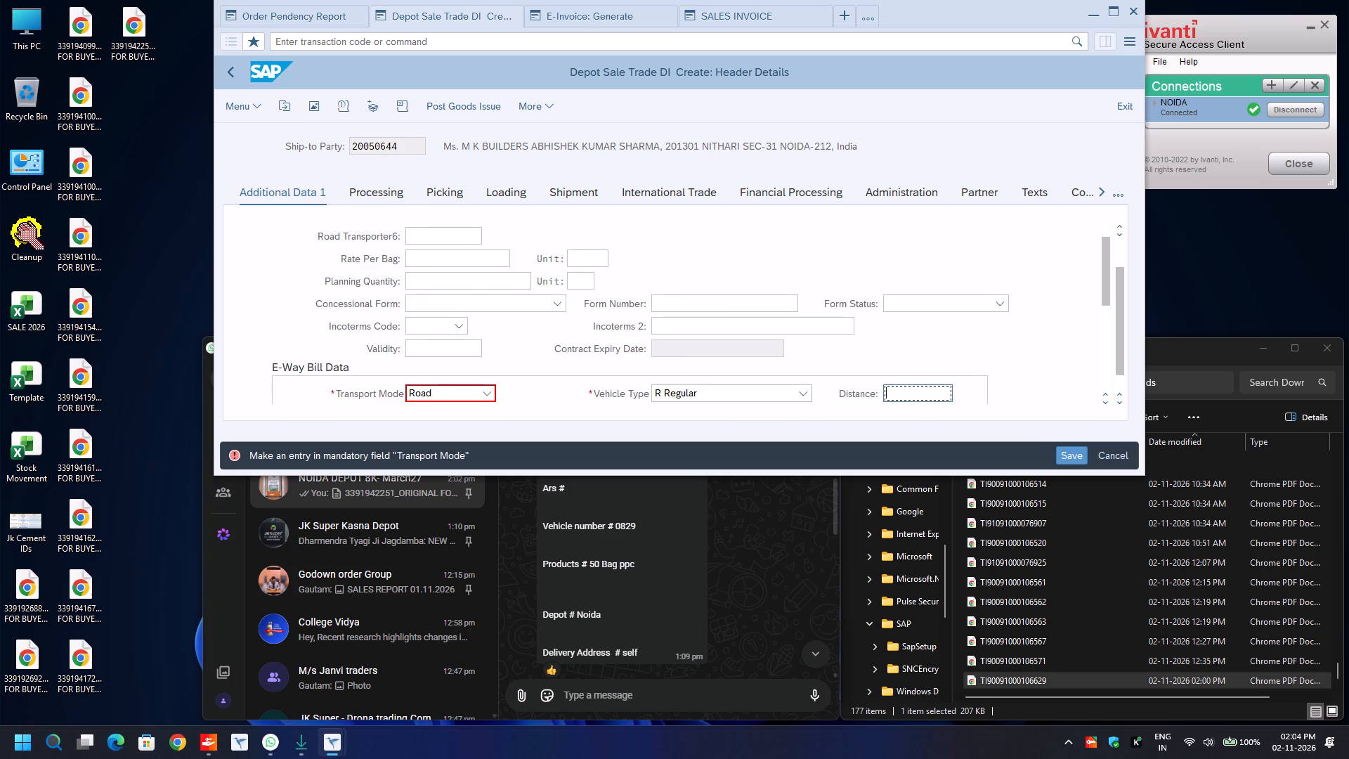
{"action": "key", "text": "BackSpace"}
{"action": "key", "text": "Down"}
{"action": "key", "text": "Return"}
{"action": "key", "text": "Down"}
{"action": "key", "text": "Down"}
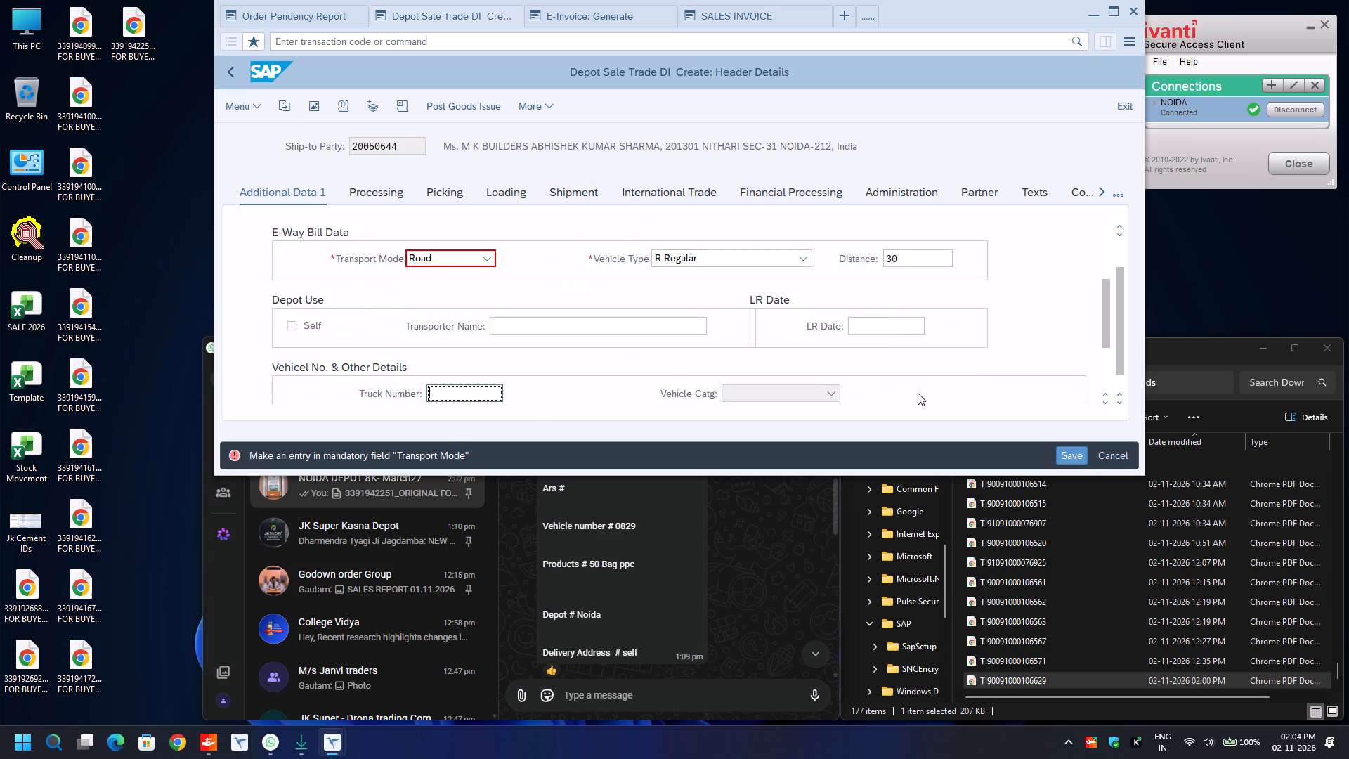
{"action": "key", "text": "BackSpace"}
{"action": "key", "text": "Down"}
{"action": "key", "text": "Down"}
{"action": "key", "text": "Down"}
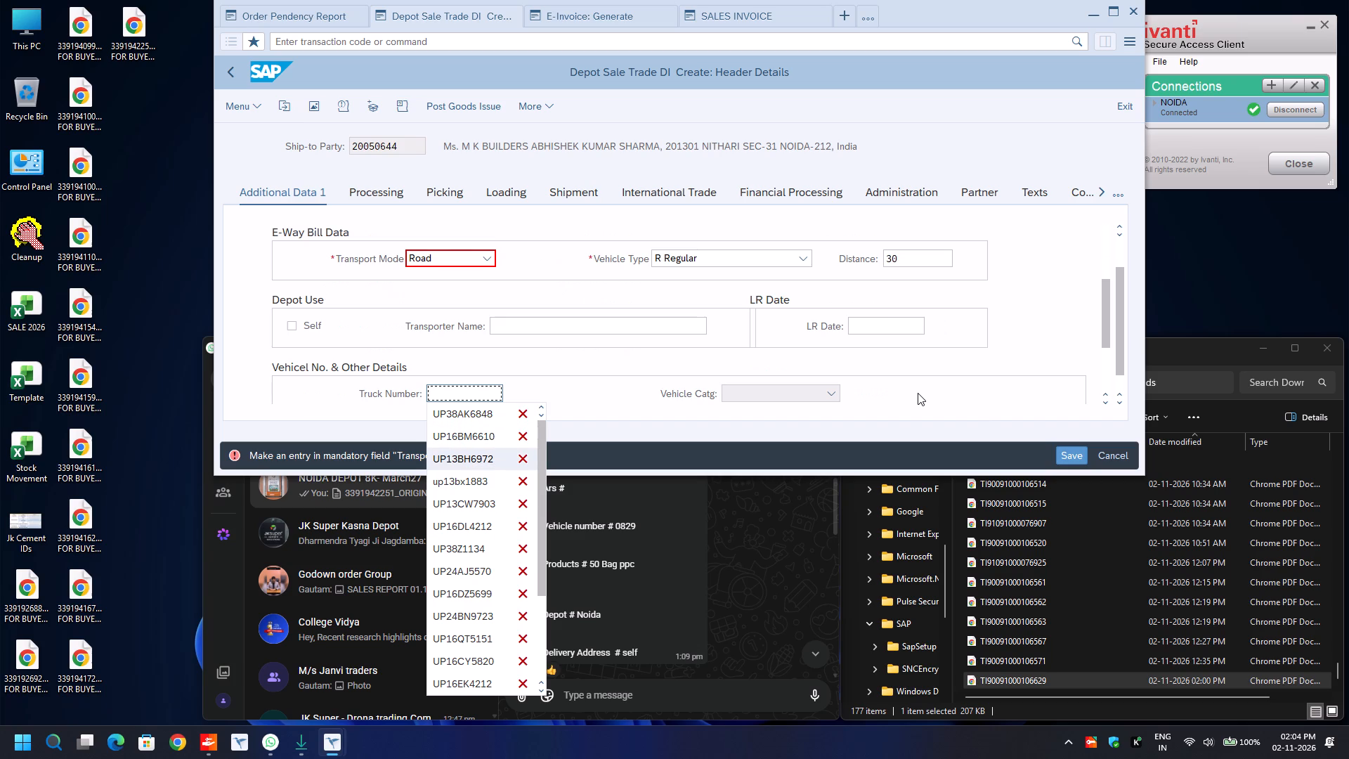
{"action": "key", "text": "Down"}
{"action": "key", "text": "Down"}
{"action": "key", "text": "Down"}
{"action": "key", "text": "Down"}
{"action": "key", "text": "Down"}
{"action": "key", "text": "Down"}
{"action": "key", "text": "Down"}
{"action": "key", "text": "Down"}
{"action": "key", "text": "Down"}
{"action": "key", "text": "Down"}
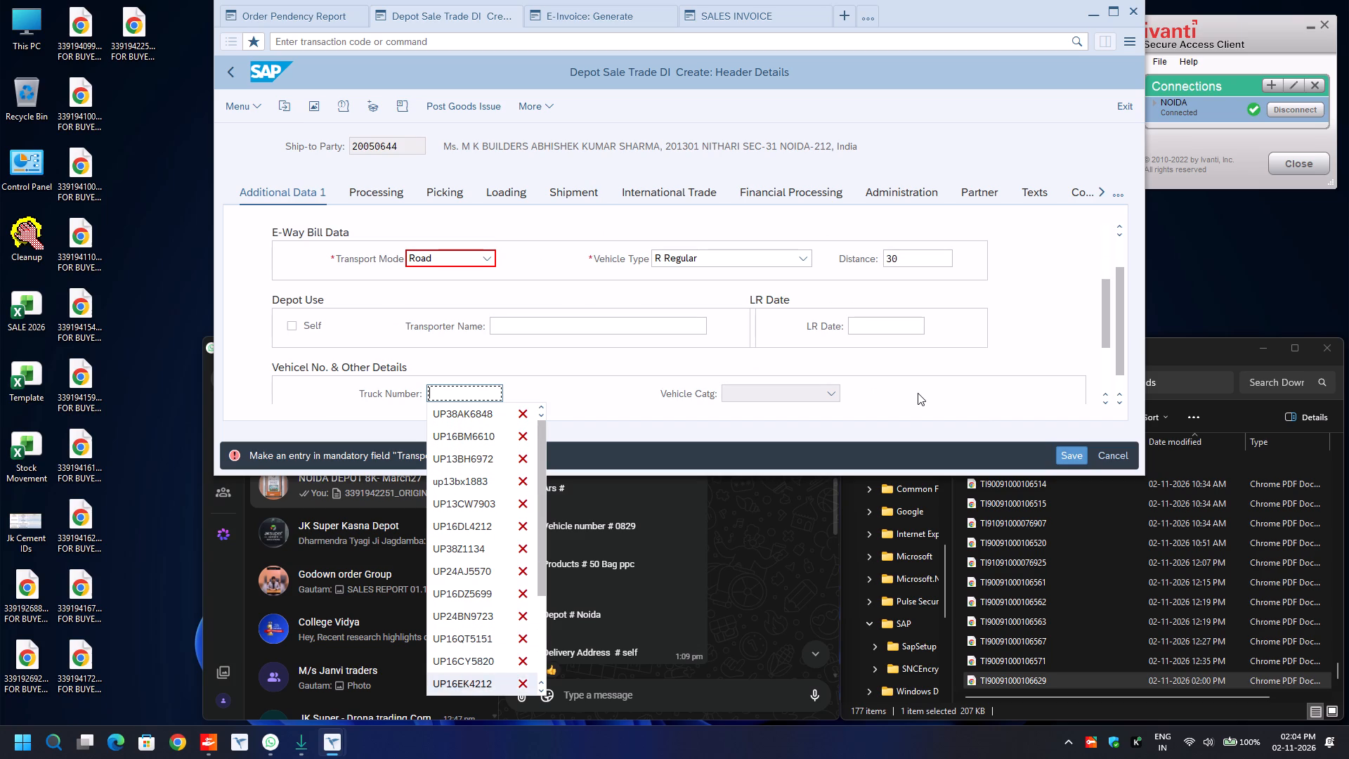
{"action": "key", "text": "Down"}
{"action": "key", "text": "Down"}
{"action": "key", "text": "Down"}
{"action": "key", "text": "Down"}
{"action": "key", "text": "Down"}
{"action": "key", "text": "Down"}
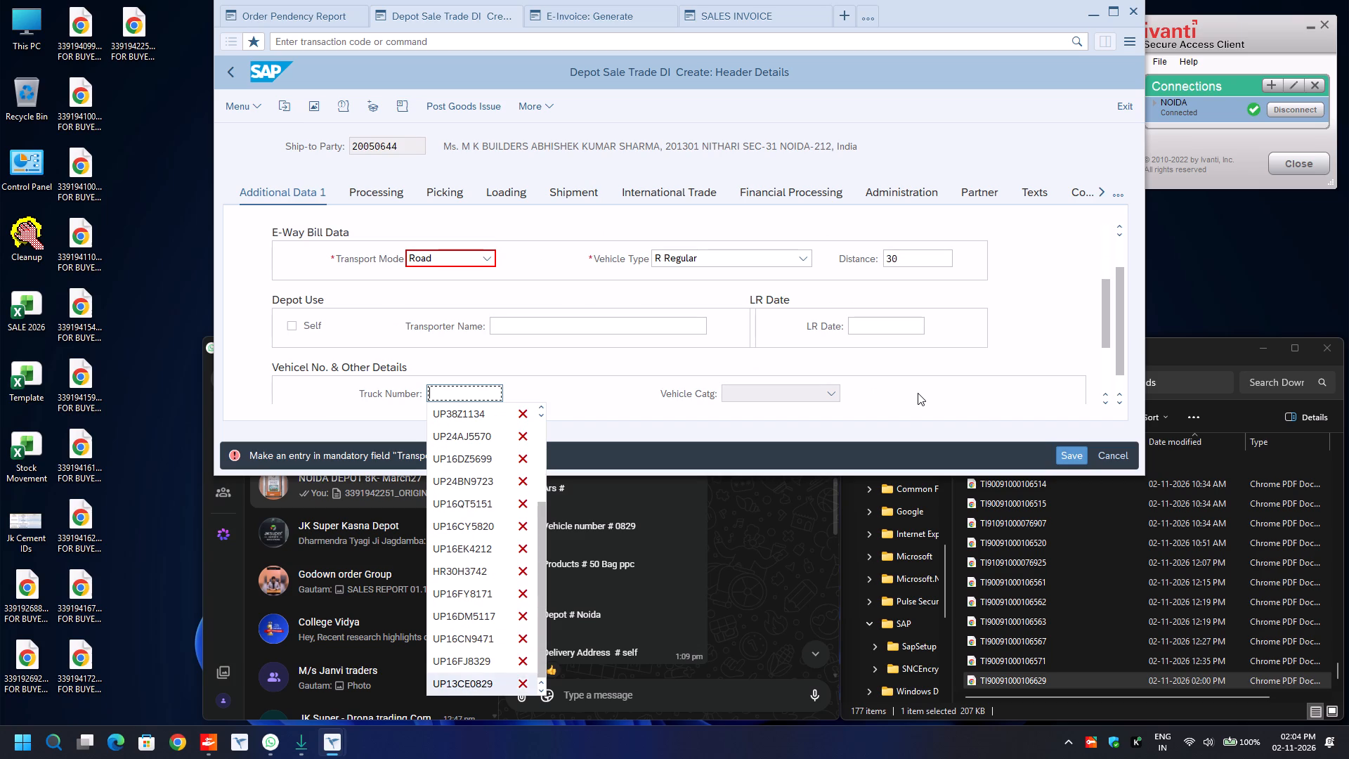
{"action": "key", "text": "Down"}
{"action": "key", "text": "Up"}
{"action": "key", "text": "Return"}
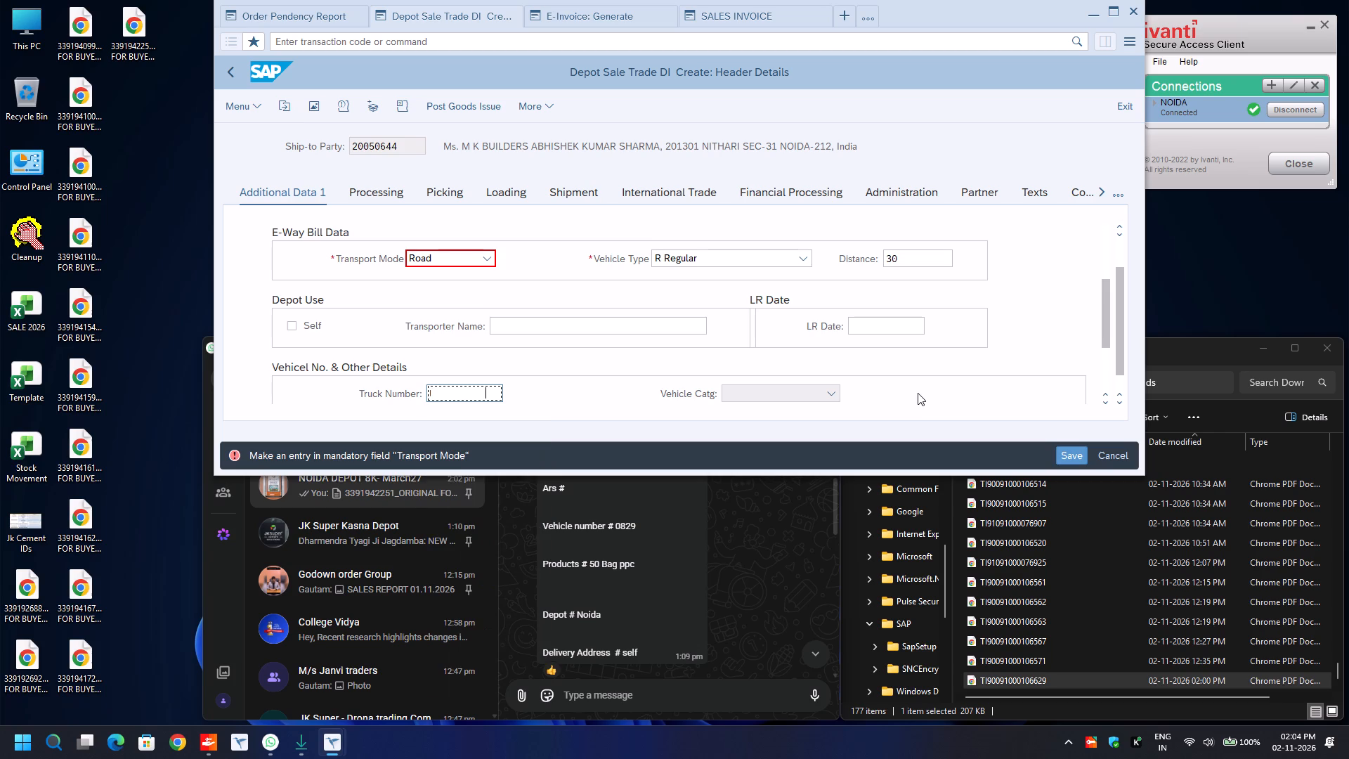
Set the LR/RR number to SELF in the vehicle details.
{"action": "key", "text": "Tab"}
{"action": "key", "text": "Tab"}
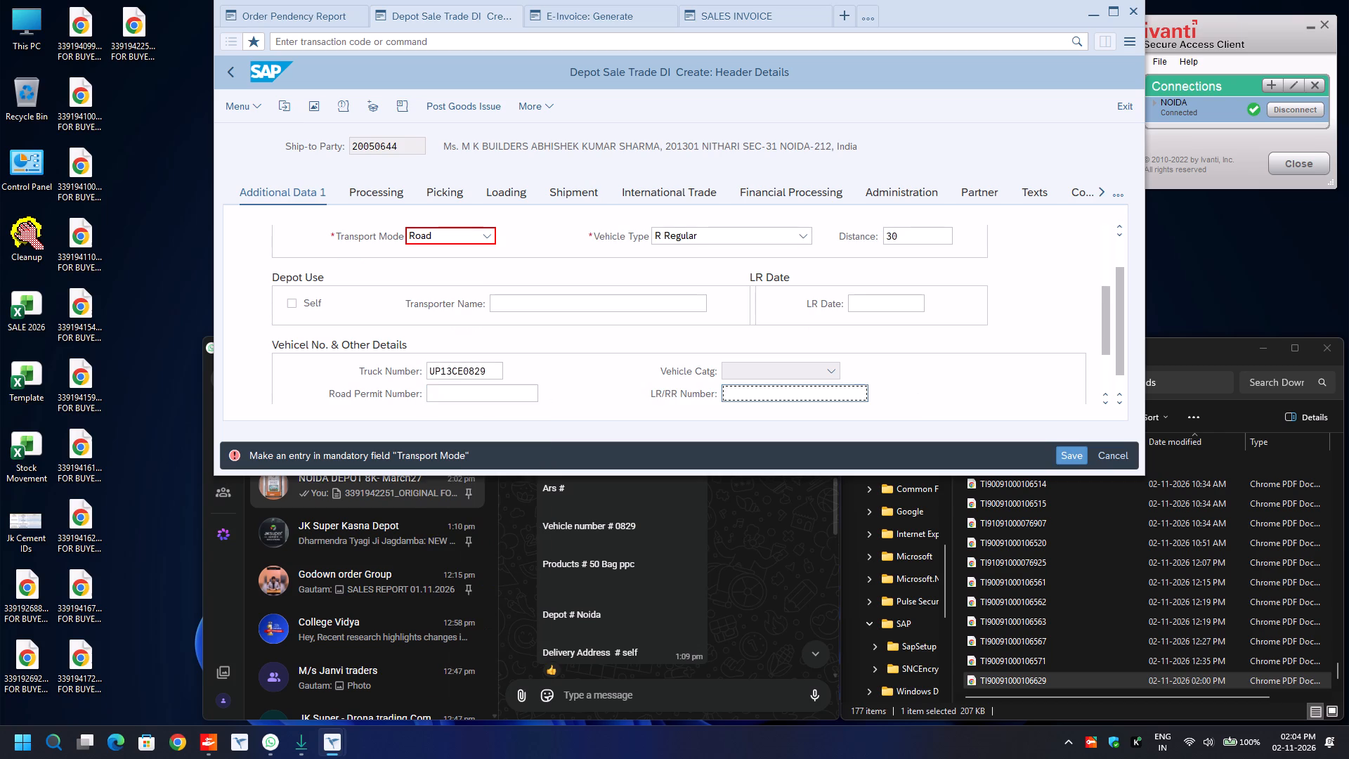
{"action": "key", "text": "BackSpace"}
{"action": "key", "text": "Down"}
{"action": "key", "text": "Return"}
Open the shipment data in the delivery header.
{"action": "left_click", "coordinate": [578, 195]}
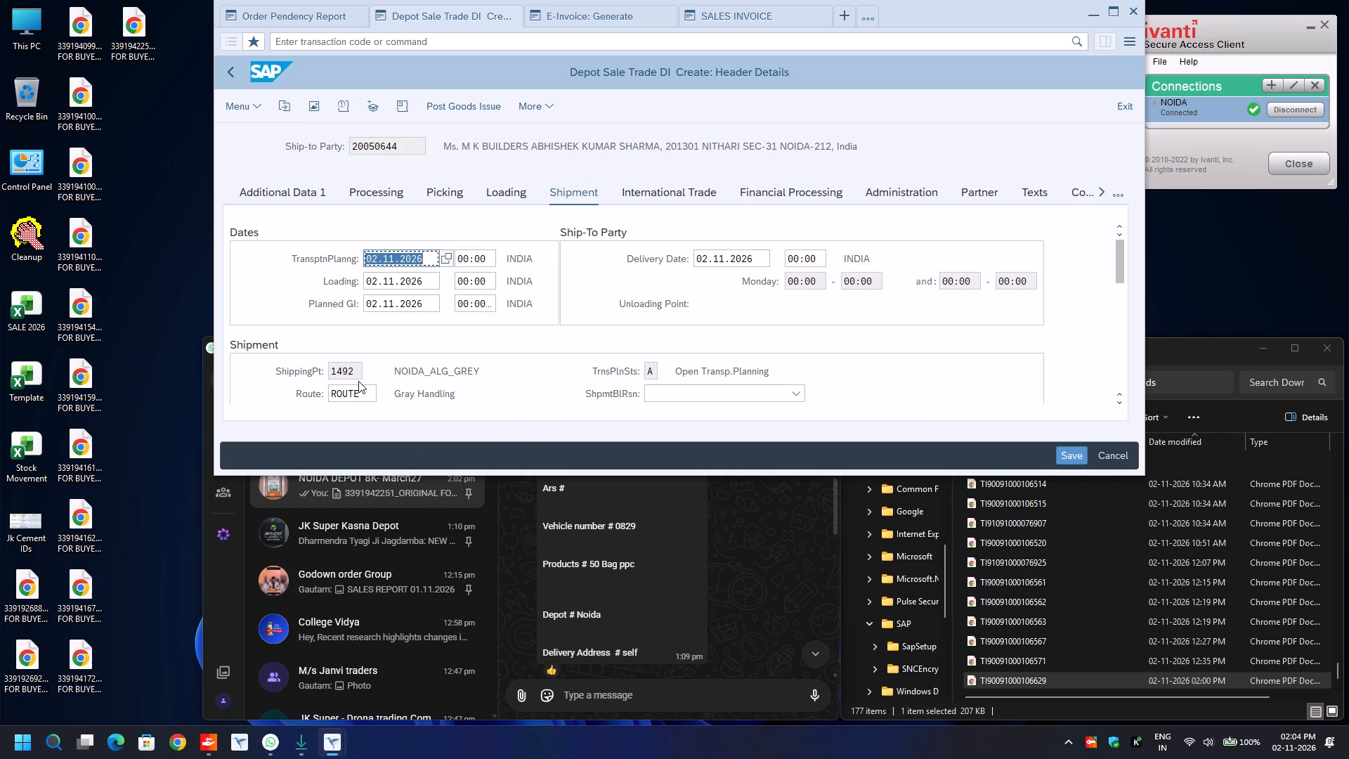
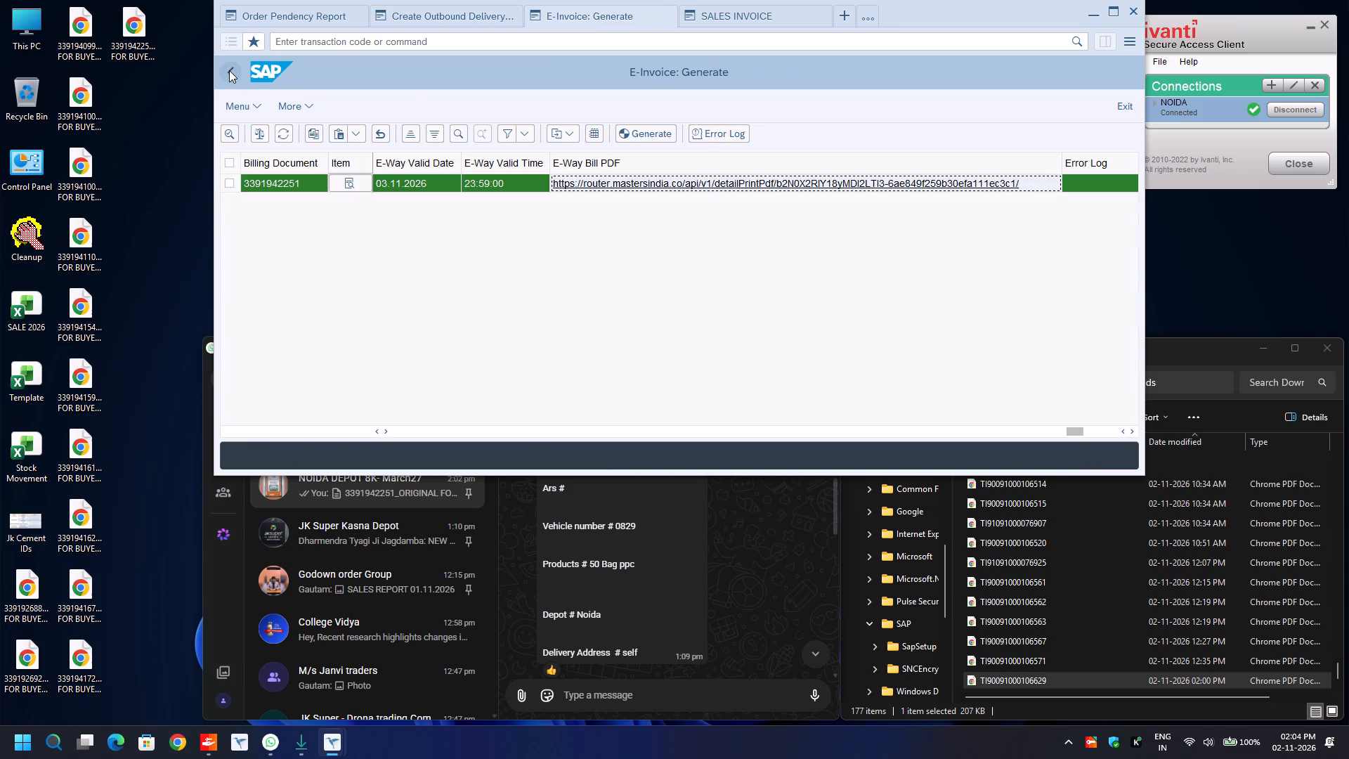
Run the e-Invoice status report in the e-Document Cockpit for plant 1492, keeping the billing date 02.11.2026.
{"action": "left_click", "coordinate": [229, 70]}
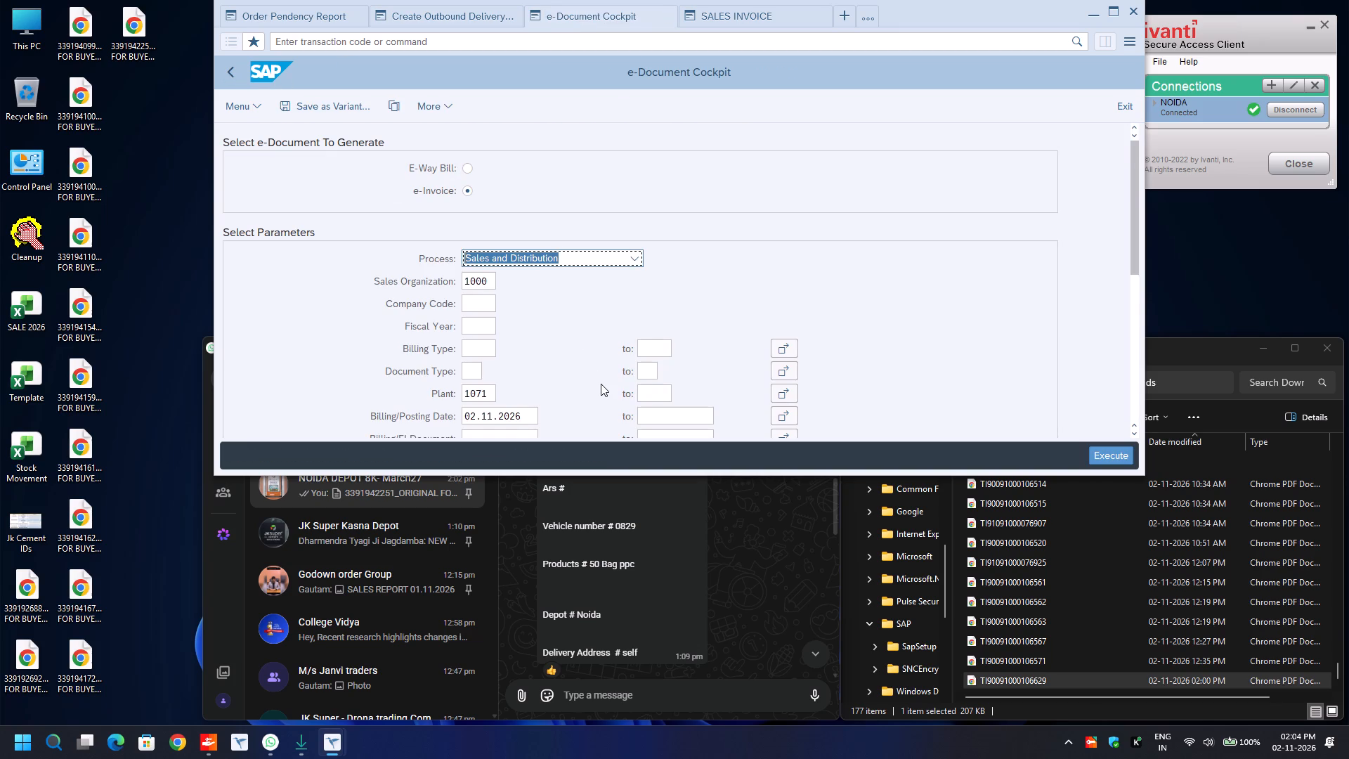
{"action": "scroll", "coordinate": [601, 384], "scroll_direction": "down", "scroll_amount": 4}
{"action": "scroll", "coordinate": [495, 384], "scroll_direction": "down", "scroll_amount": 2}
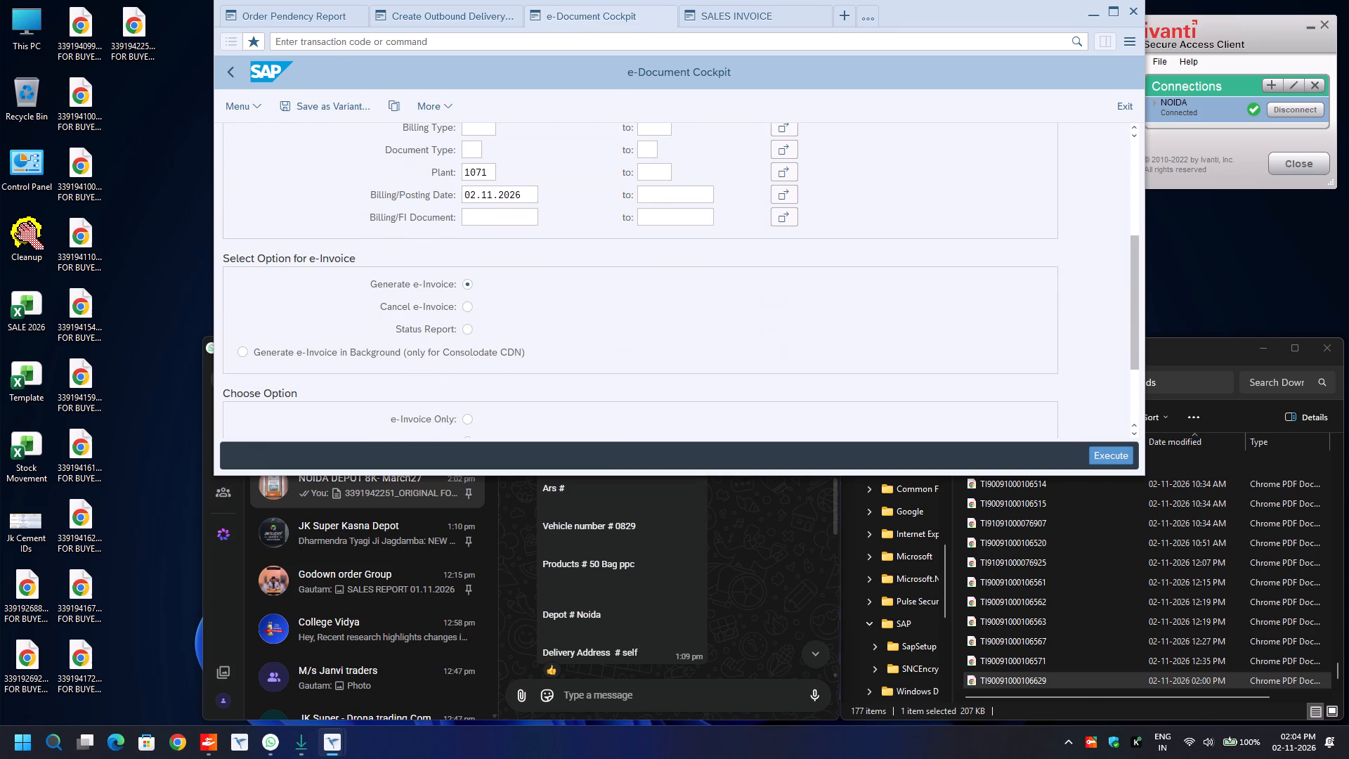
{"action": "left_click", "coordinate": [468, 330]}
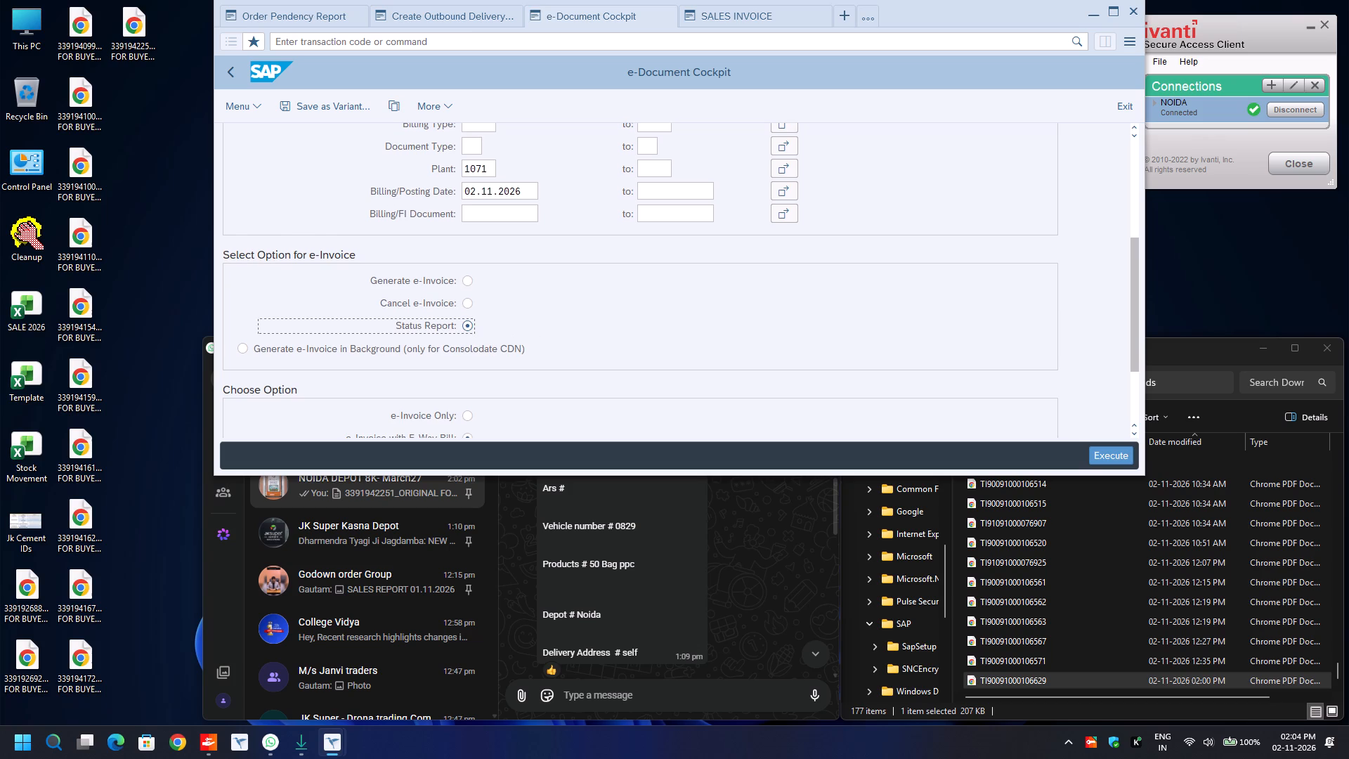
{"action": "scroll", "coordinate": [549, 341], "scroll_direction": "down", "scroll_amount": 2}
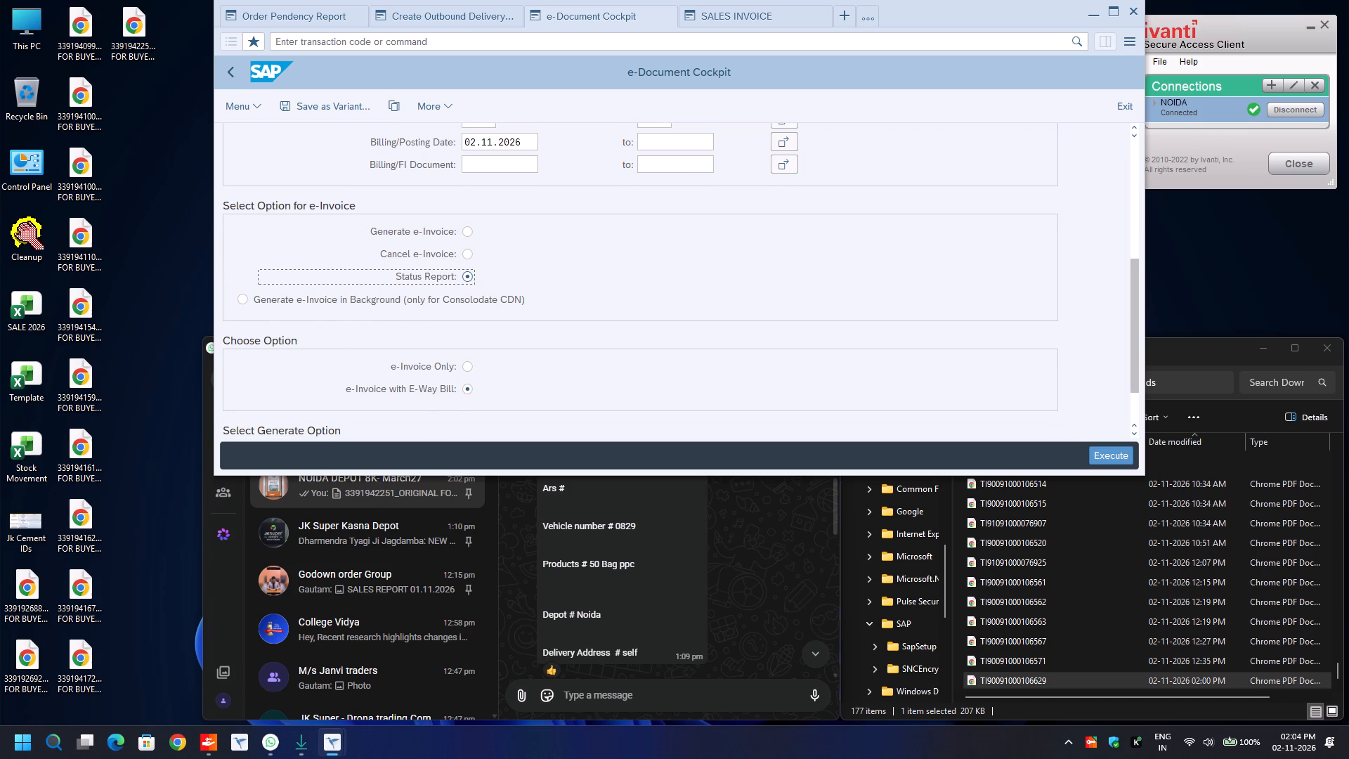
{"action": "scroll", "coordinate": [549, 341], "scroll_direction": "up", "scroll_amount": 6}
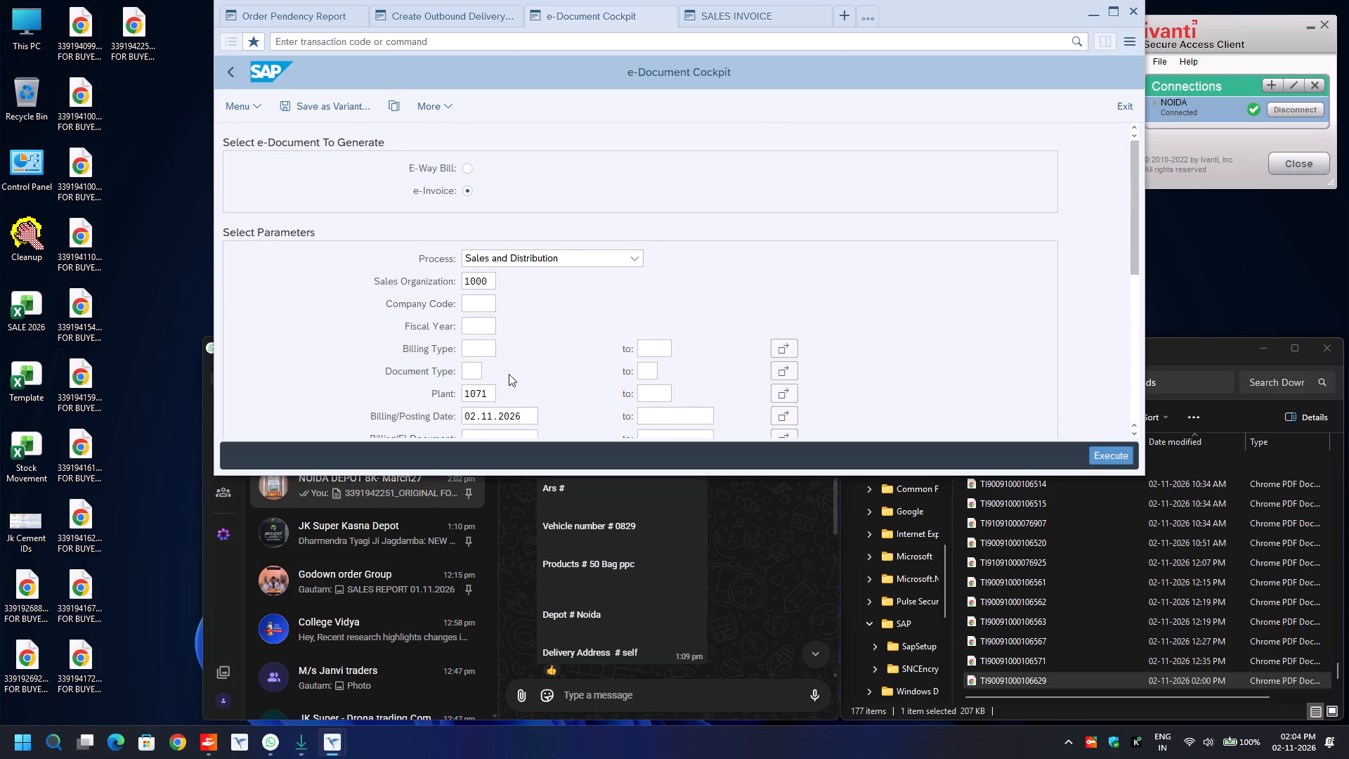
{"action": "left_click_drag", "start_coordinate": [486, 391], "coordinate": [416, 380]}
{"action": "type", "text": "1492"}
{"action": "key", "text": "Return"}
{"action": "key", "text": "F8"}
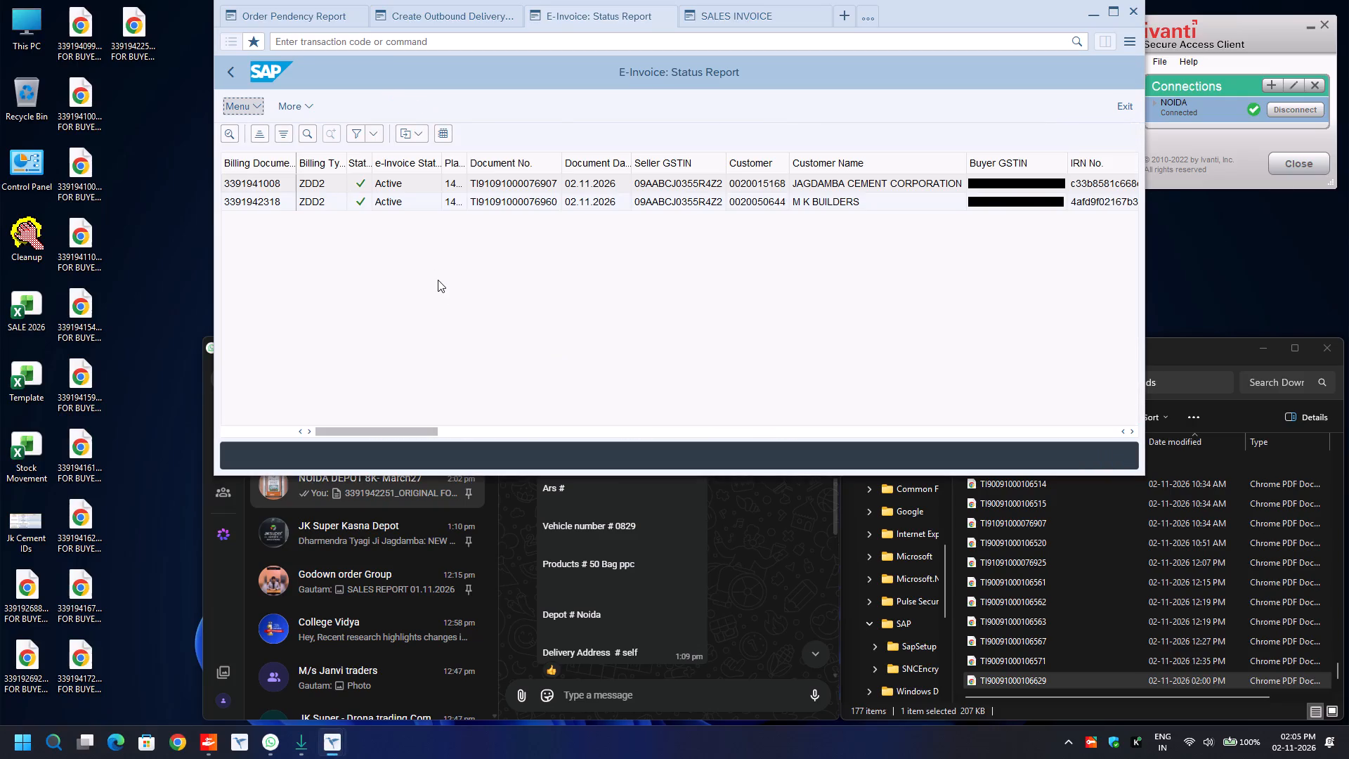
{"action": "scroll", "coordinate": [438, 280], "scroll_direction": "down", "scroll_amount": 9}
{"action": "left_click", "coordinate": [259, 202]}
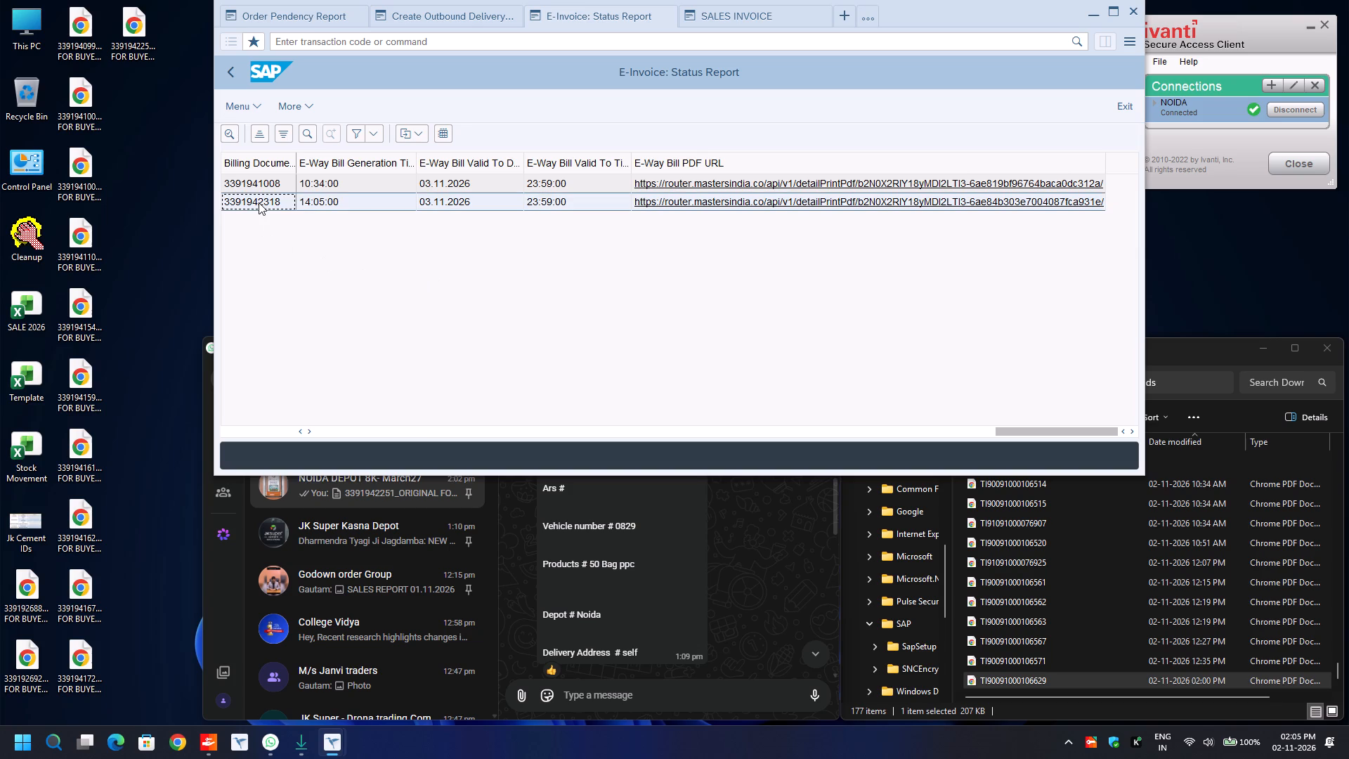
{"action": "key", "text": "ctrl+y"}
{"action": "key", "text": "ctrl+c"}
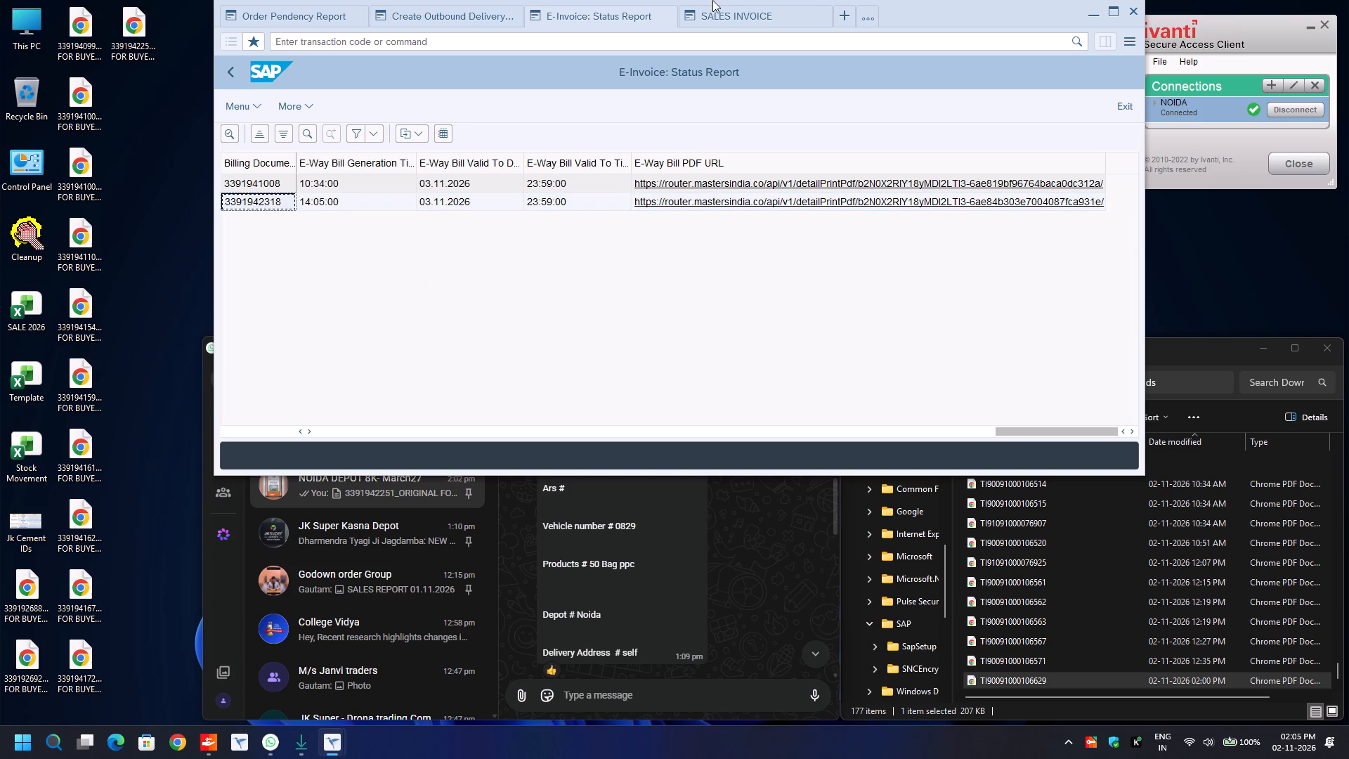
{"action": "left_click", "coordinate": [723, 13]}
{"action": "left_click_drag", "start_coordinate": [238, 77], "coordinate": [230, 72]}
{"action": "key", "text": "ctrl+v"}
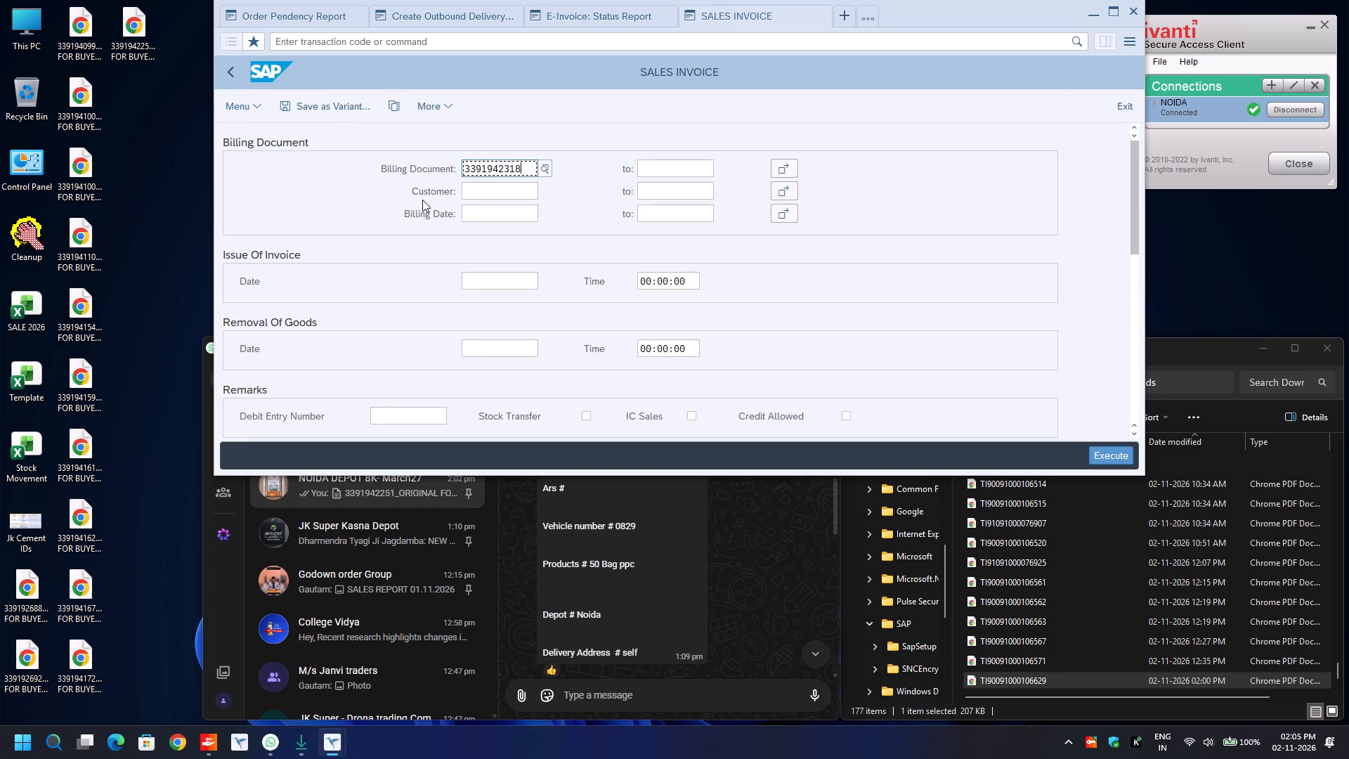
{"action": "key", "text": "F8"}
{"action": "key", "text": "space"}
{"action": "key", "text": "Return"}
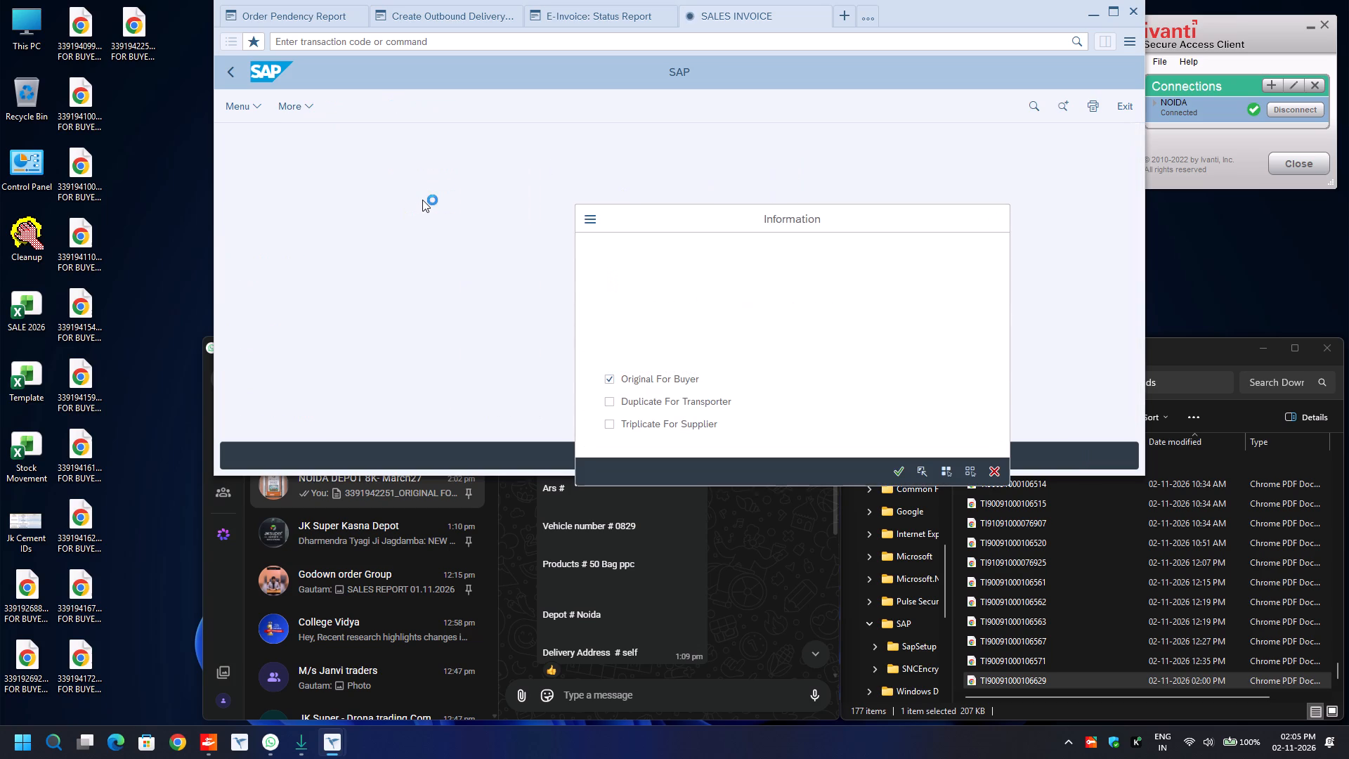
{"action": "left_click", "coordinate": [578, 11]}
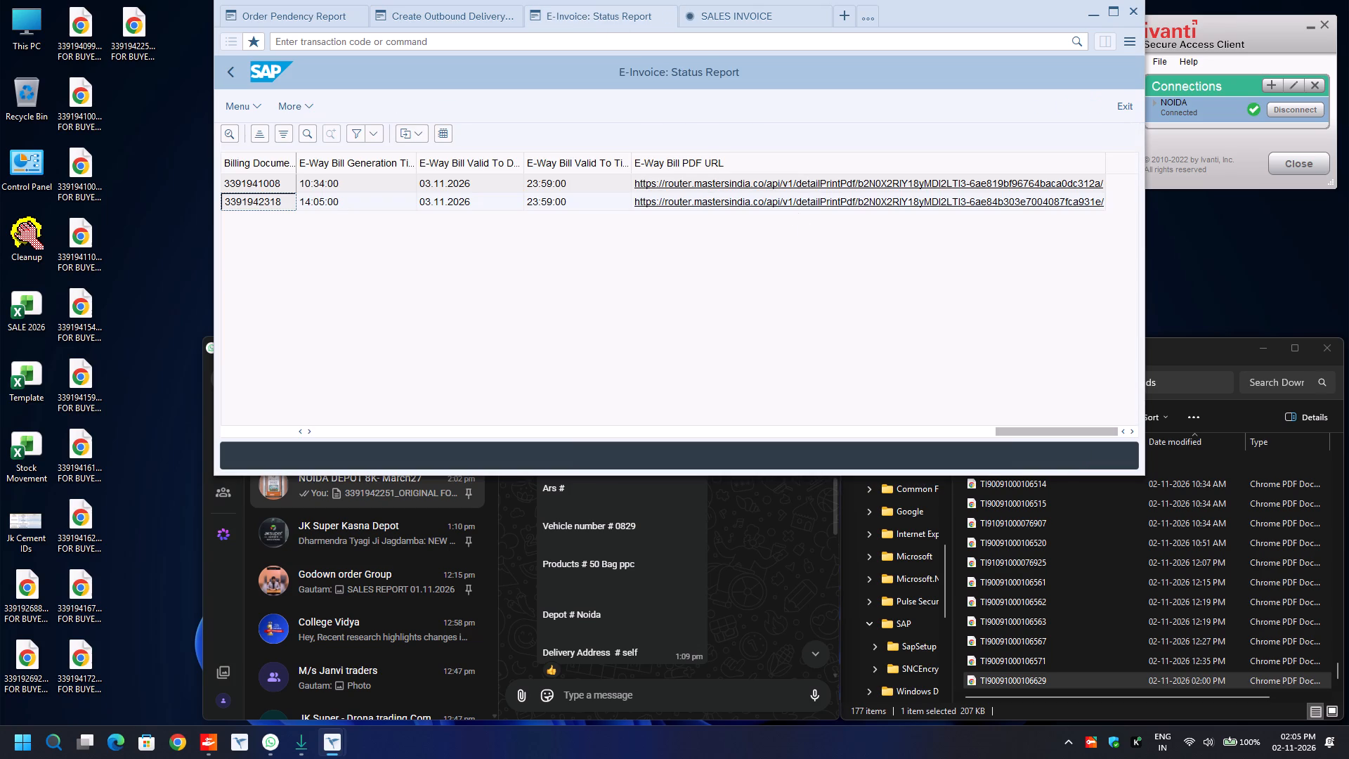
{"action": "left_click", "coordinate": [788, 199]}
{"action": "key", "text": "Left"}
{"action": "key", "text": "Return"}
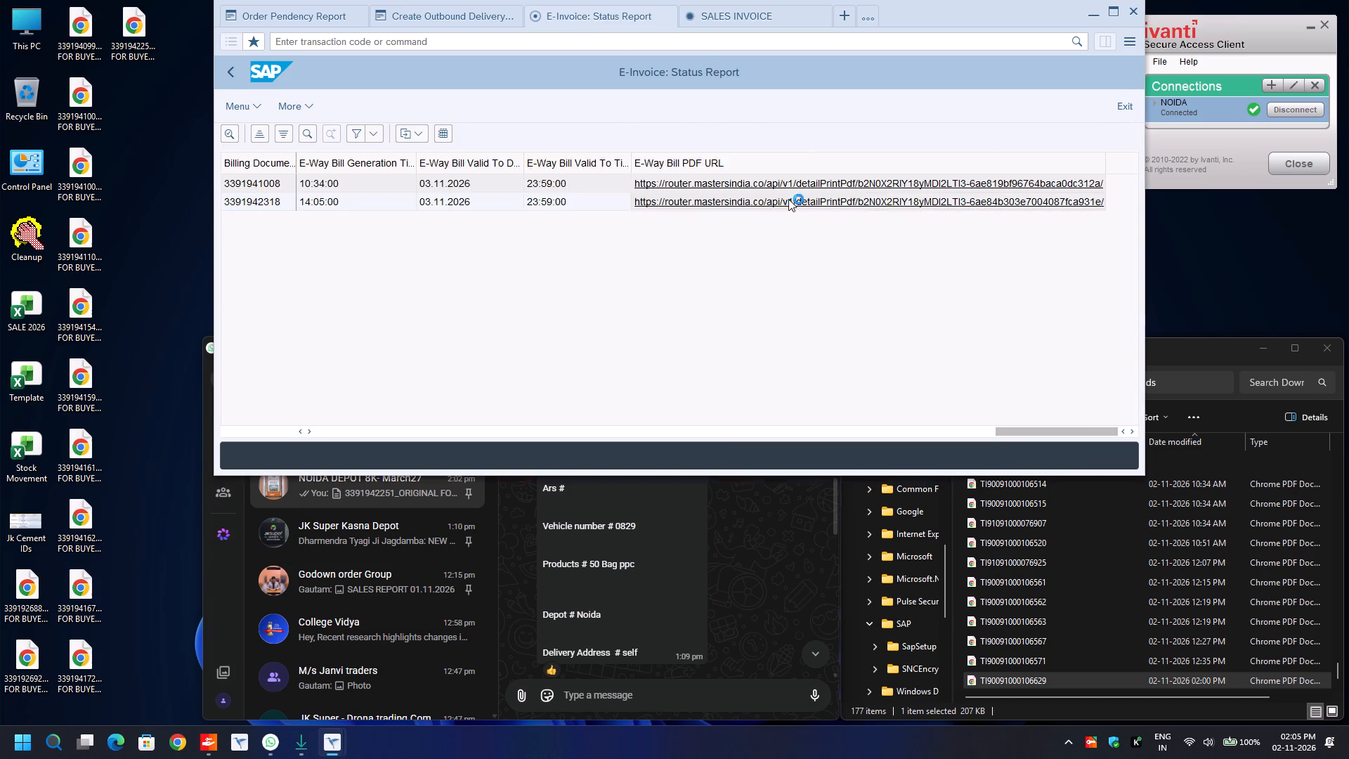
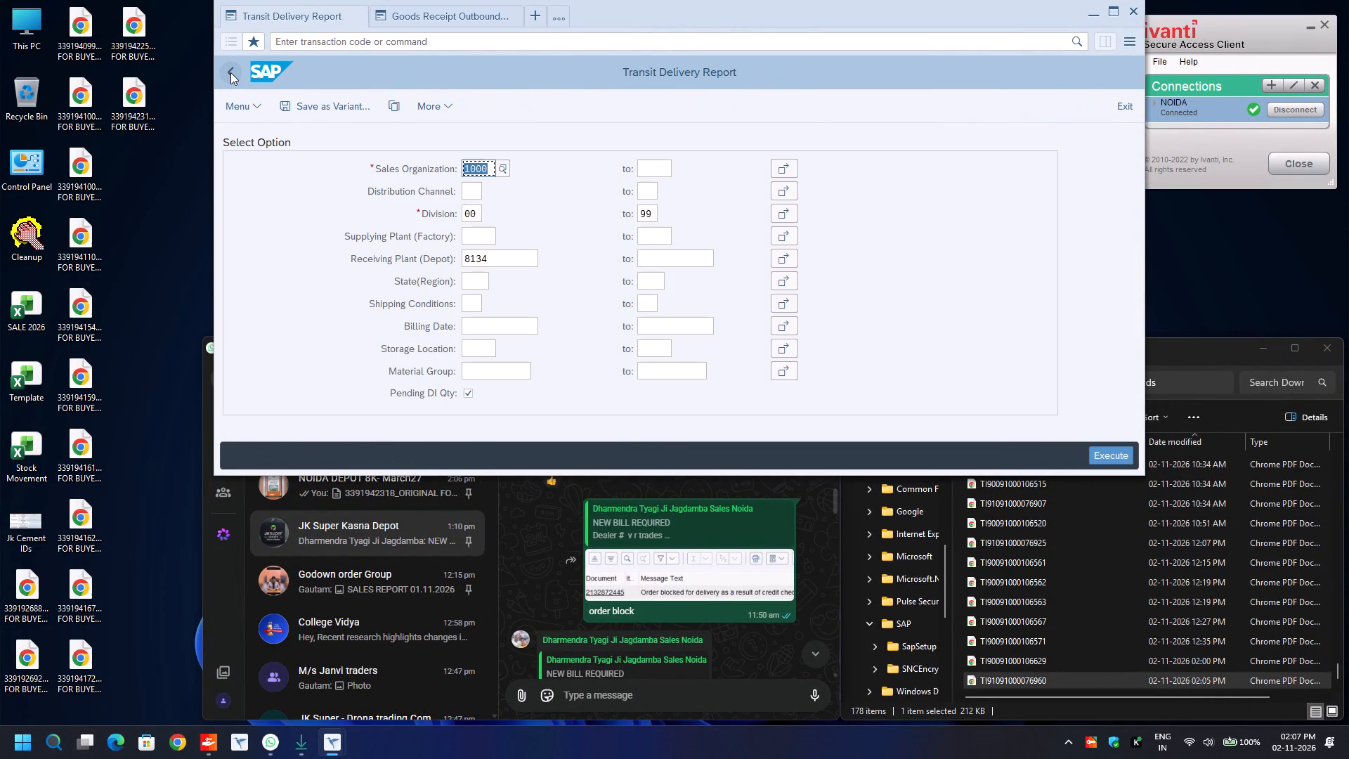
Open the Sales Order details report (ZWSD_SO) with sales organization 1000 and order document dates 02.11.2026 to 30.11.2026.
{"action": "left_click", "coordinate": [230, 72]}
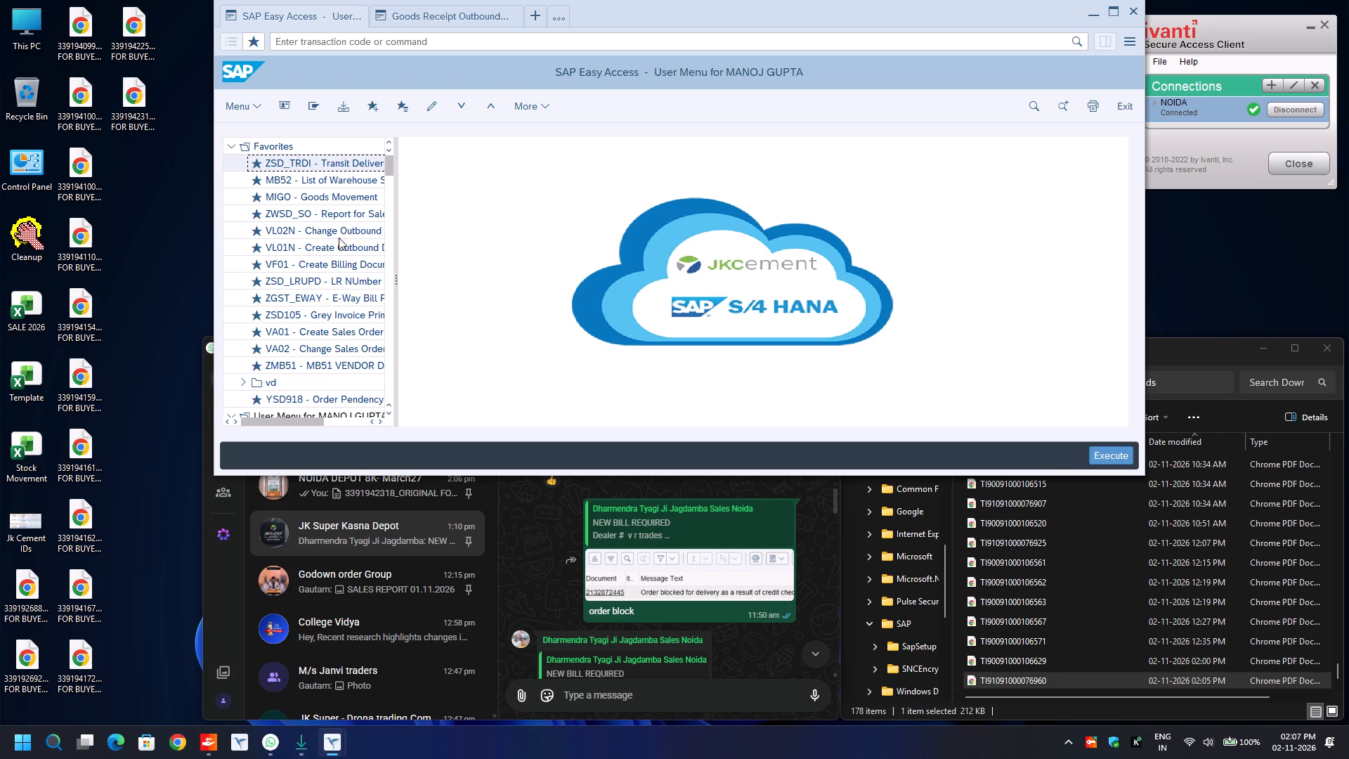
{"action": "double_click", "coordinate": [335, 212]}
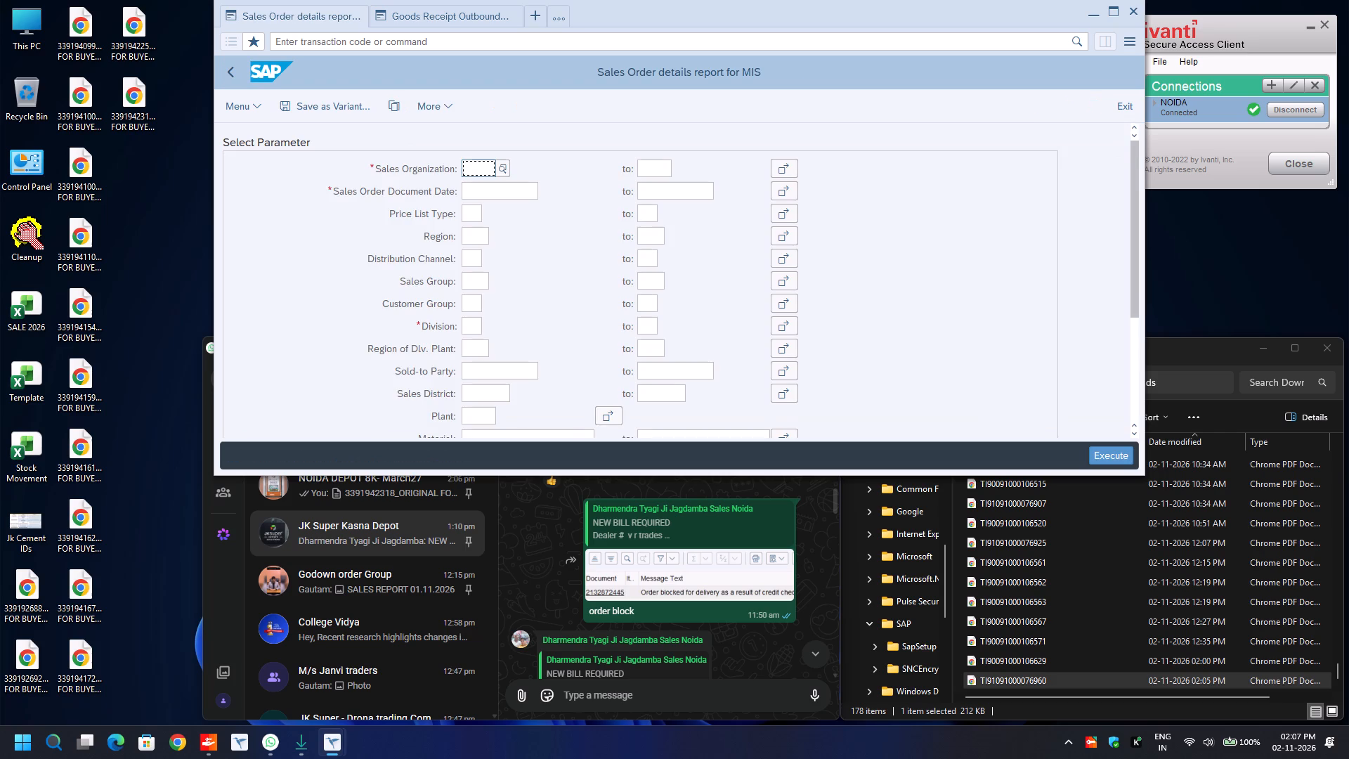
{"action": "key", "text": "BackSpace"}
{"action": "key", "text": "Down"}
{"action": "key", "text": "Return"}
{"action": "key", "text": "Down"}
{"action": "key", "text": "BackSpace"}
{"action": "key", "text": "Down"}
{"action": "key", "text": "Return"}
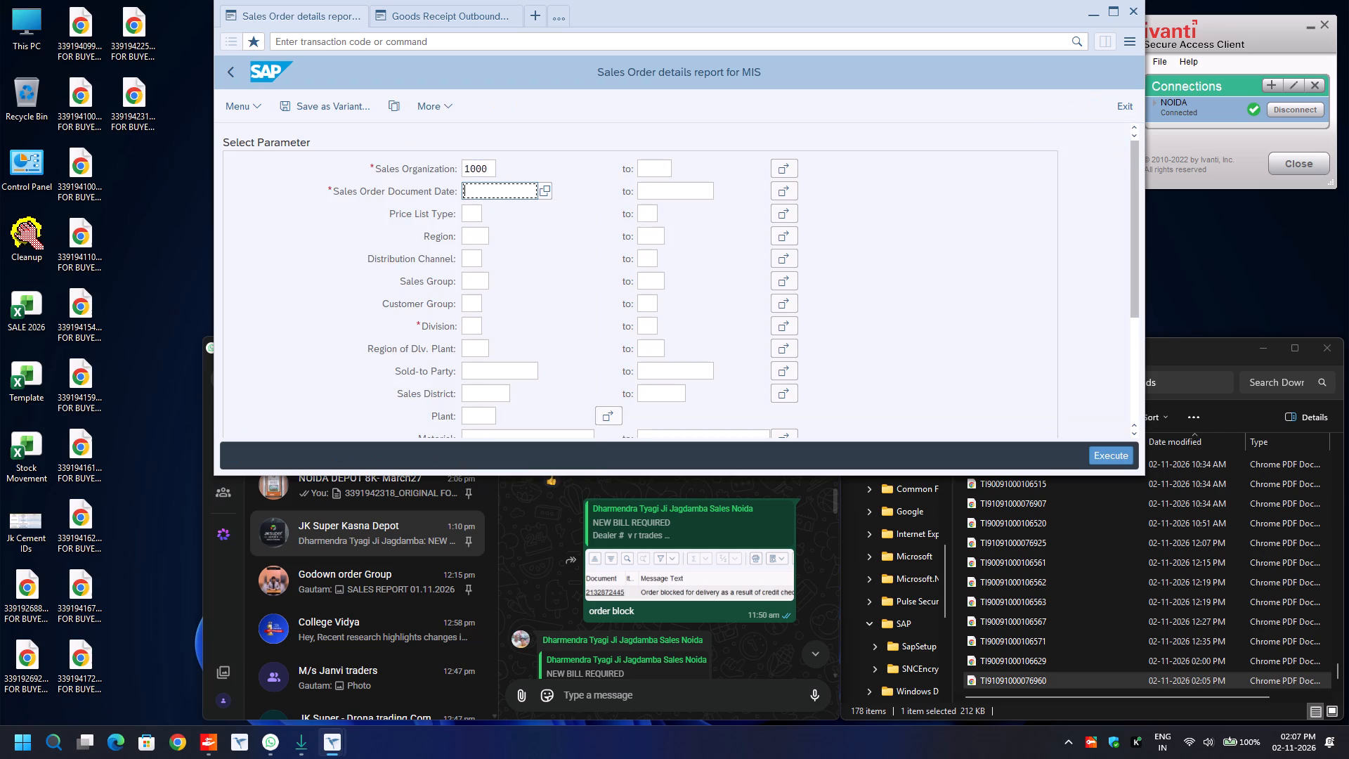
{"action": "key", "text": "Tab"}
{"action": "key", "text": "BackSpace"}
{"action": "key", "text": "Down"}
{"action": "key", "text": "Return"}
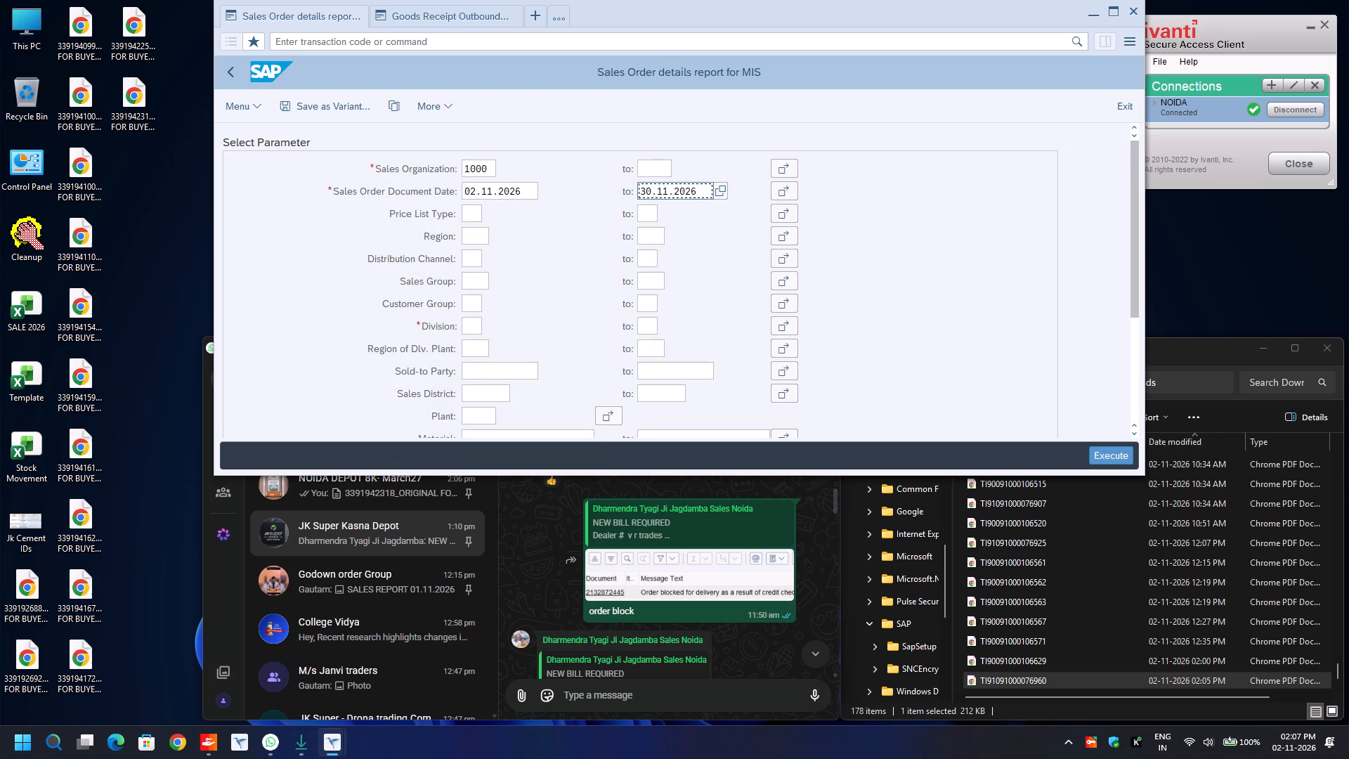
Set the report's division range from 00 to 99.
{"action": "key", "text": "Return"}
{"action": "key", "text": "BackSpace"}
{"action": "key", "text": "Down"}
{"action": "key", "text": "Return"}
{"action": "key", "text": "Tab"}
{"action": "key", "text": "BackSpace"}
{"action": "key", "text": "Down"}
{"action": "key", "text": "Return"}
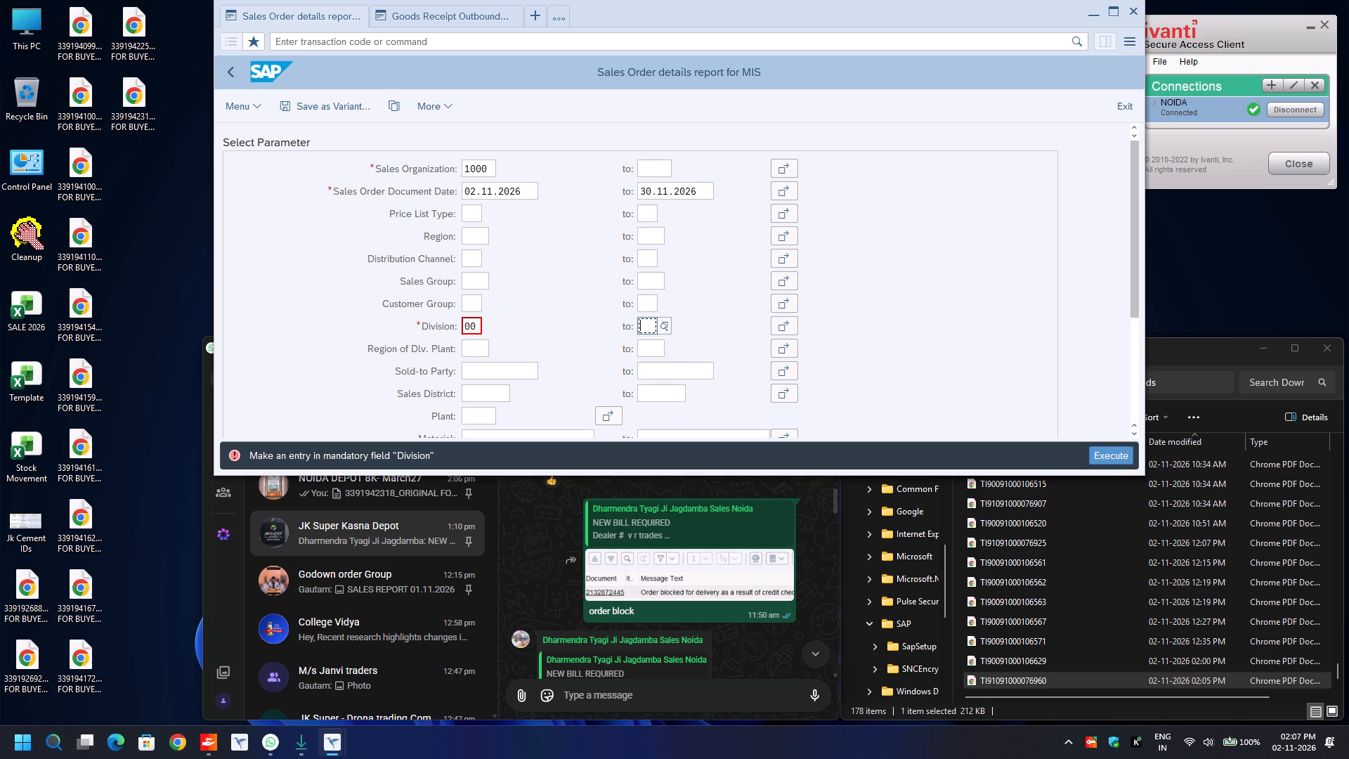
{"action": "key", "text": "Down"}
{"action": "key", "text": "Down"}
{"action": "key", "text": "Down"}
{"action": "key", "text": "Down"}
{"action": "key", "text": "Tab"}
{"action": "key", "text": "Return"}
Restrict the report to plants 8134 and 8135 and run it.
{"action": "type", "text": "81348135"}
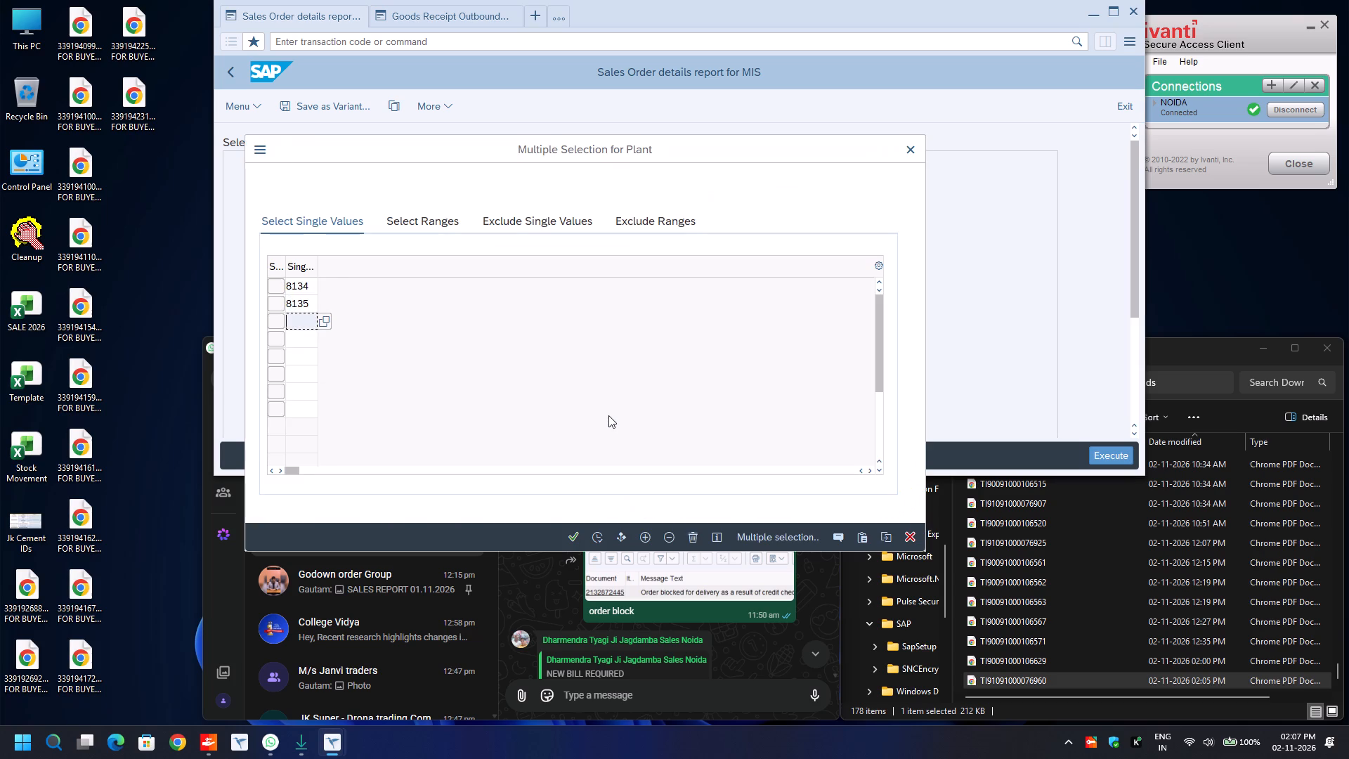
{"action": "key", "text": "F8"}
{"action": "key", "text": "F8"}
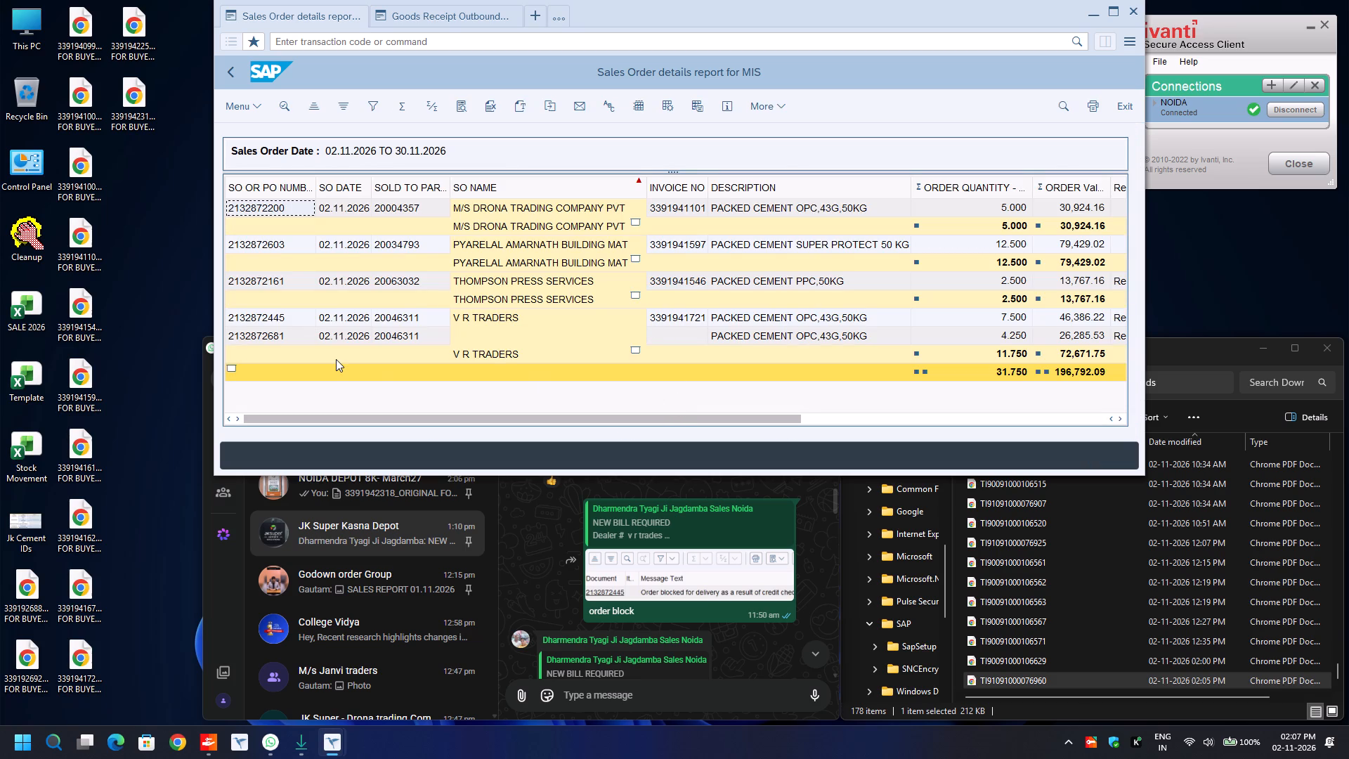
{"action": "left_click", "coordinate": [275, 335]}
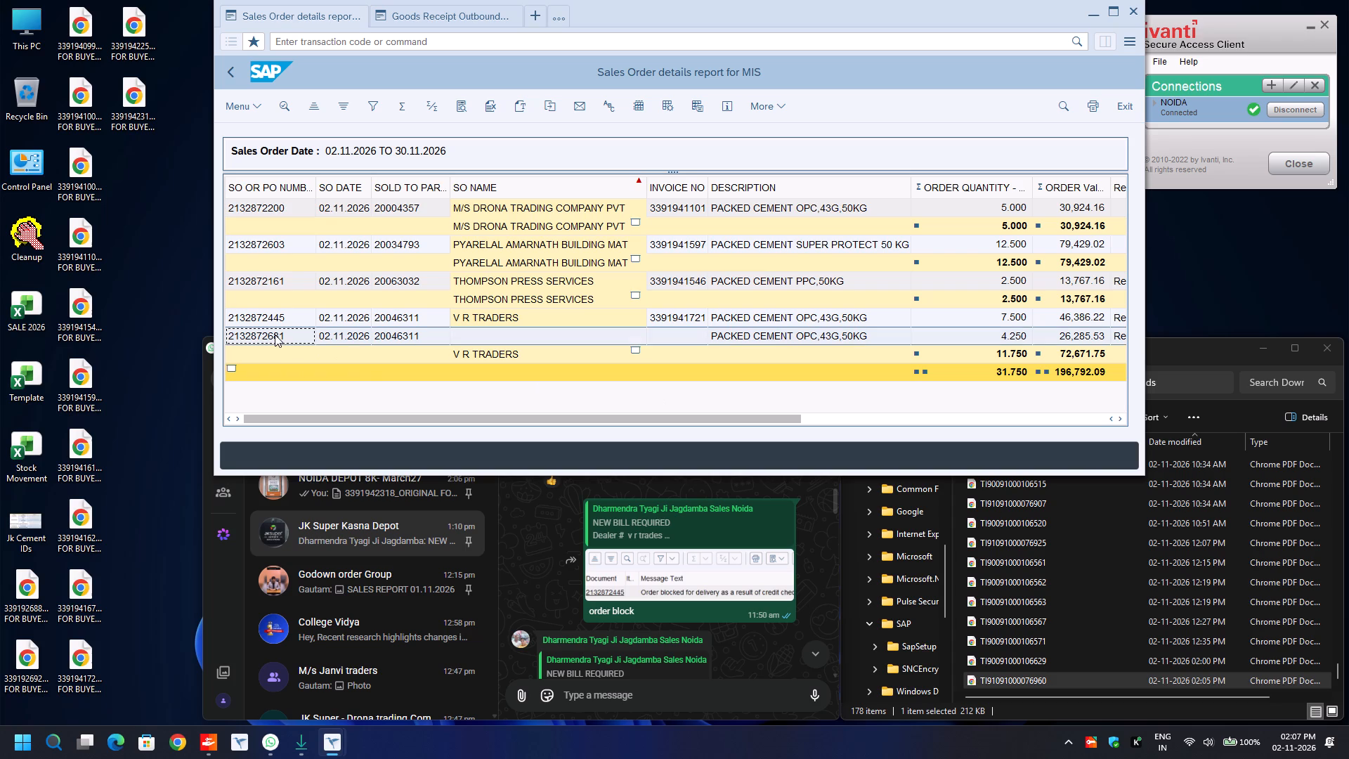
{"action": "key", "text": "ctrl+y"}
{"action": "key", "text": "ctrl+c"}
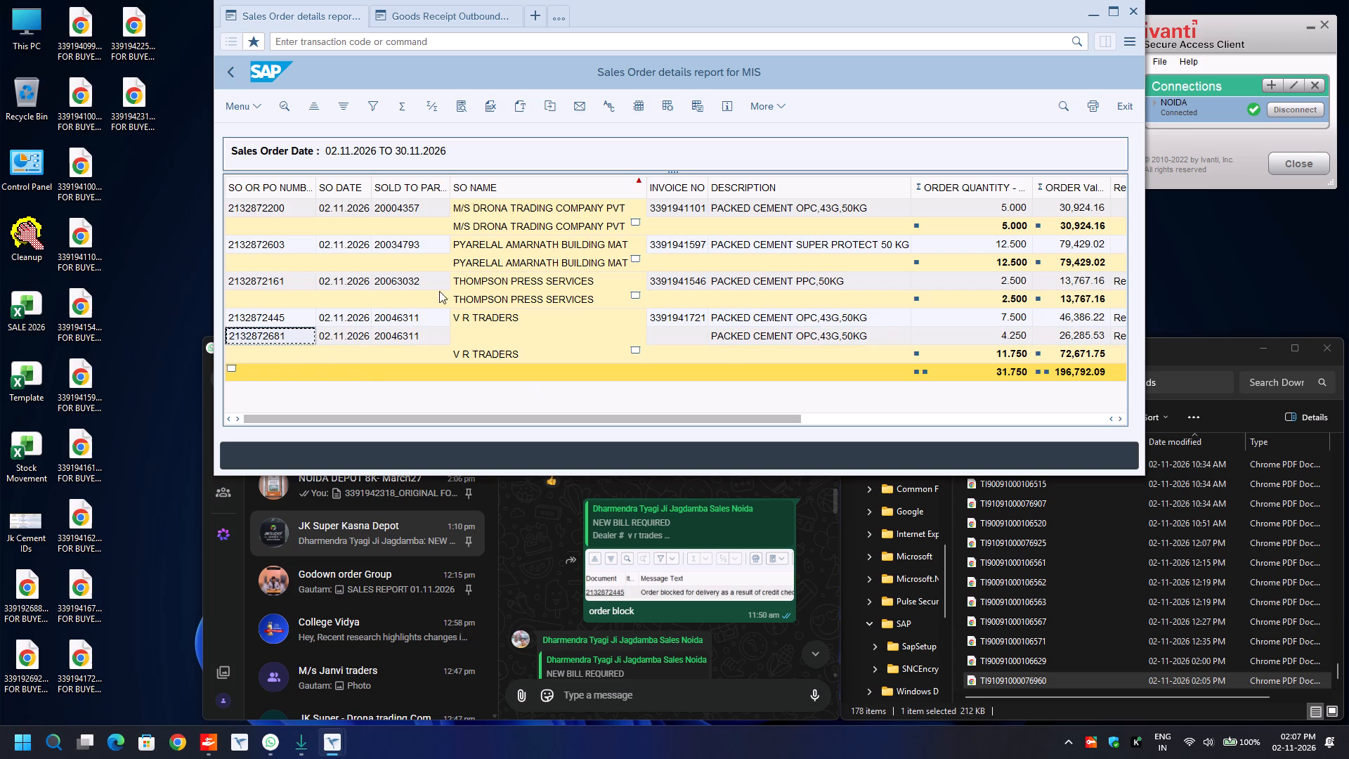
{"action": "left_click", "coordinate": [452, 15]}
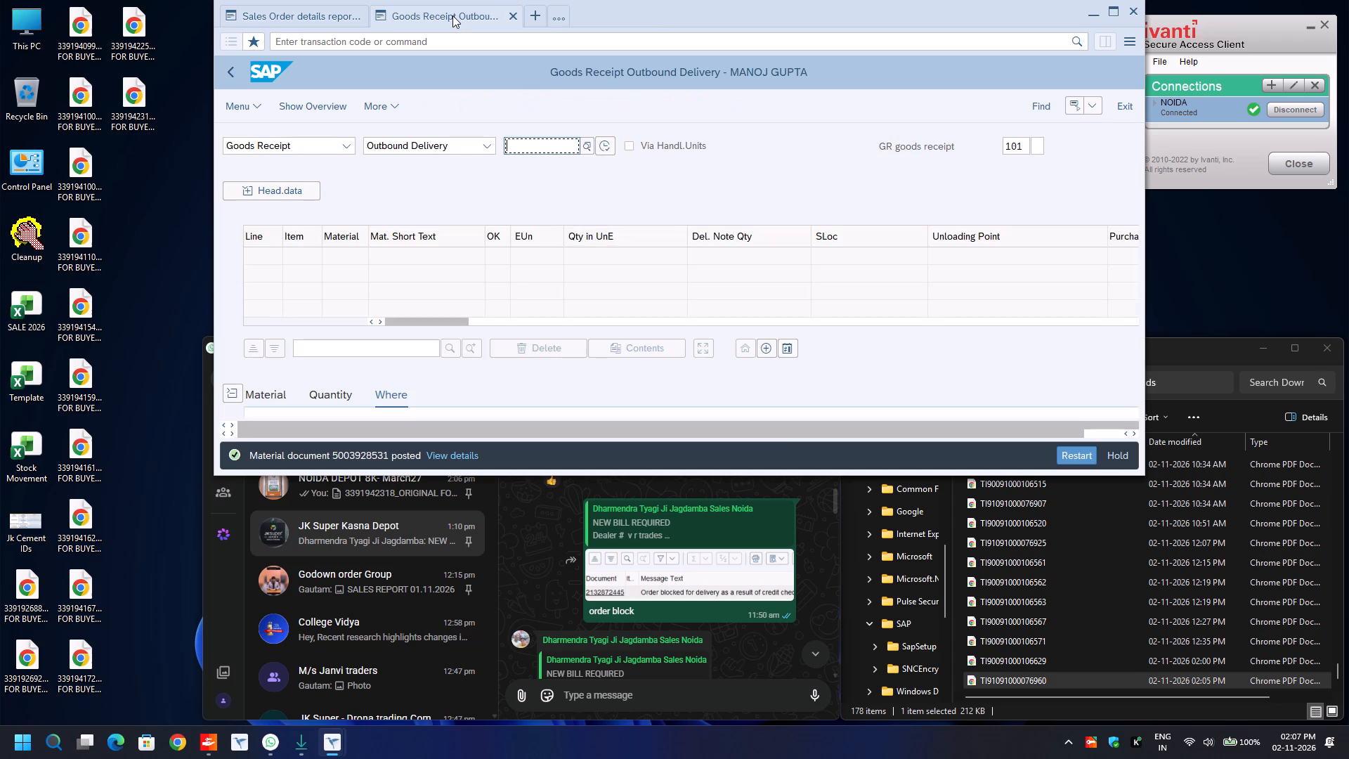
{"action": "left_click", "coordinate": [441, 41]}
{"action": "type", "text": "/n"}
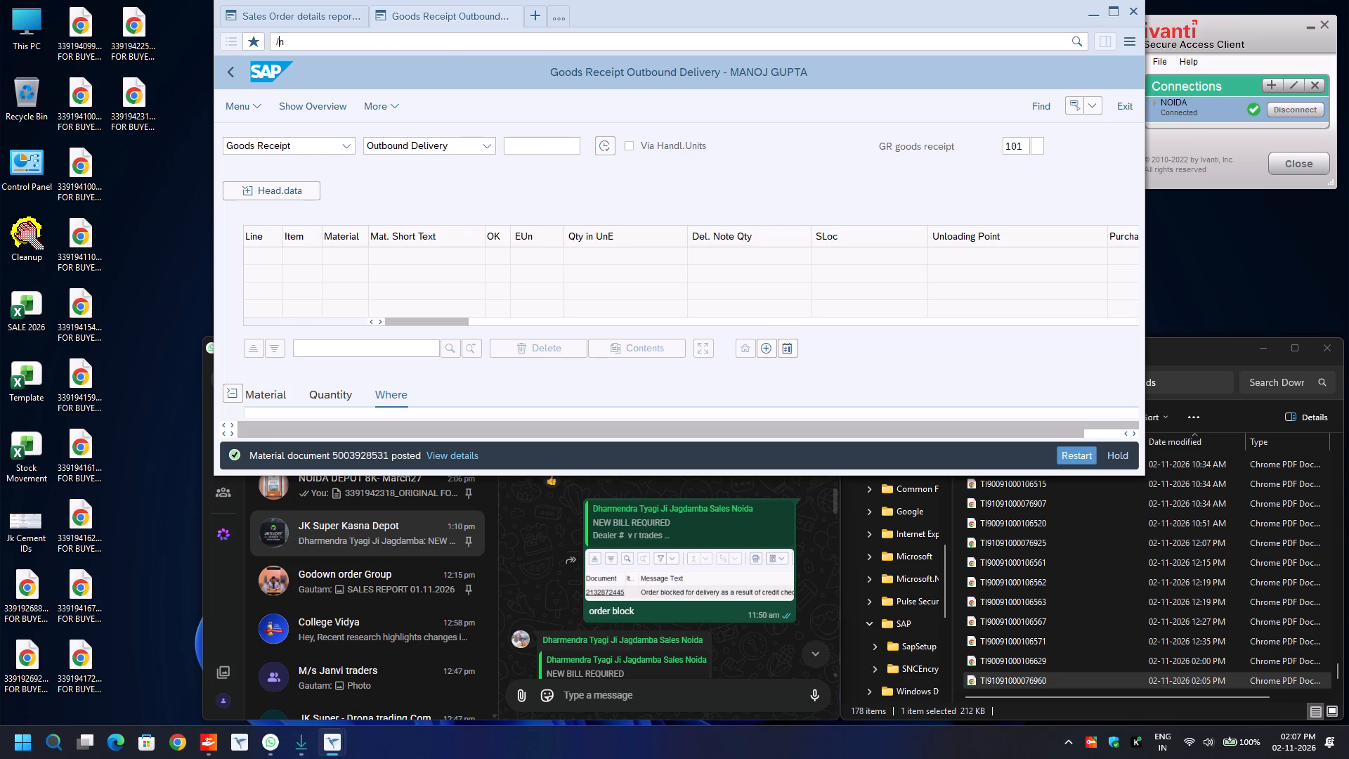
{"action": "key", "text": "Return"}
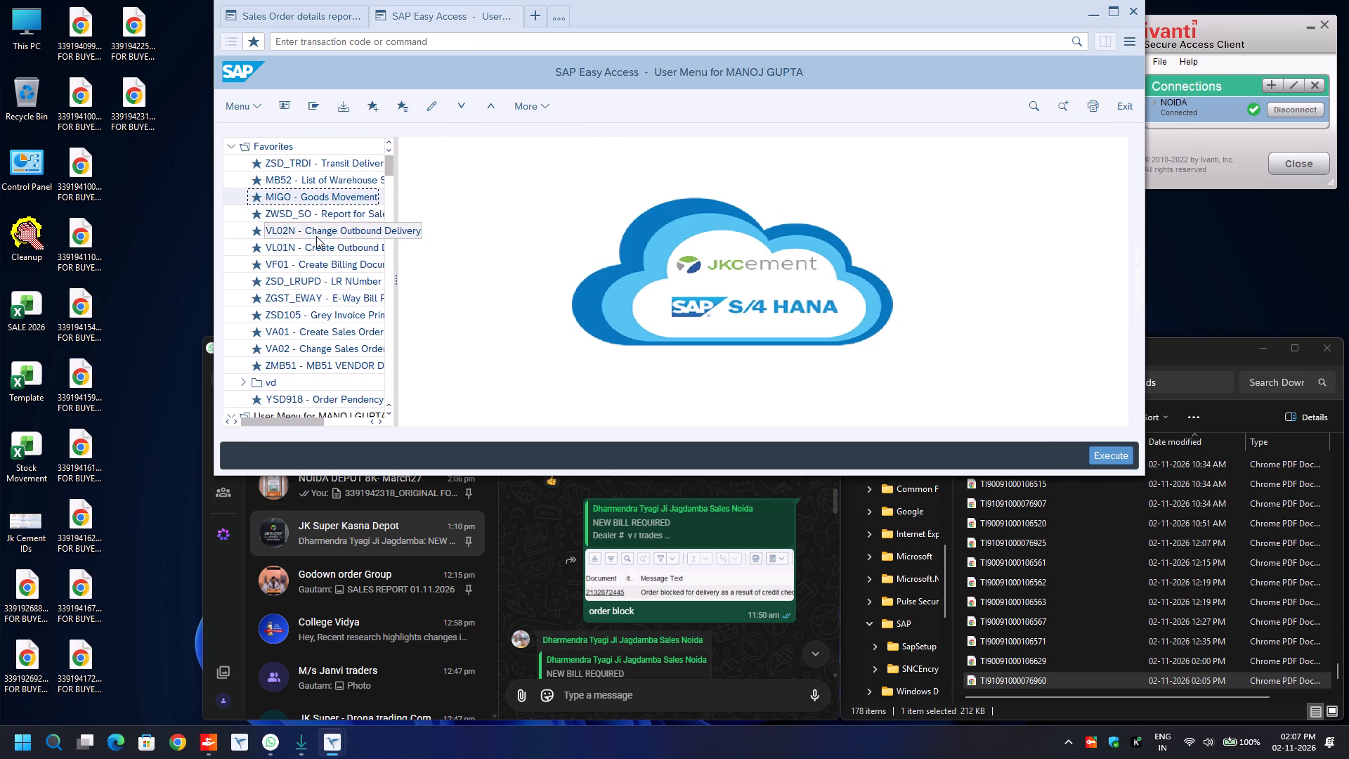
{"action": "double_click", "coordinate": [315, 249]}
{"action": "key", "text": "ctrl+v"}
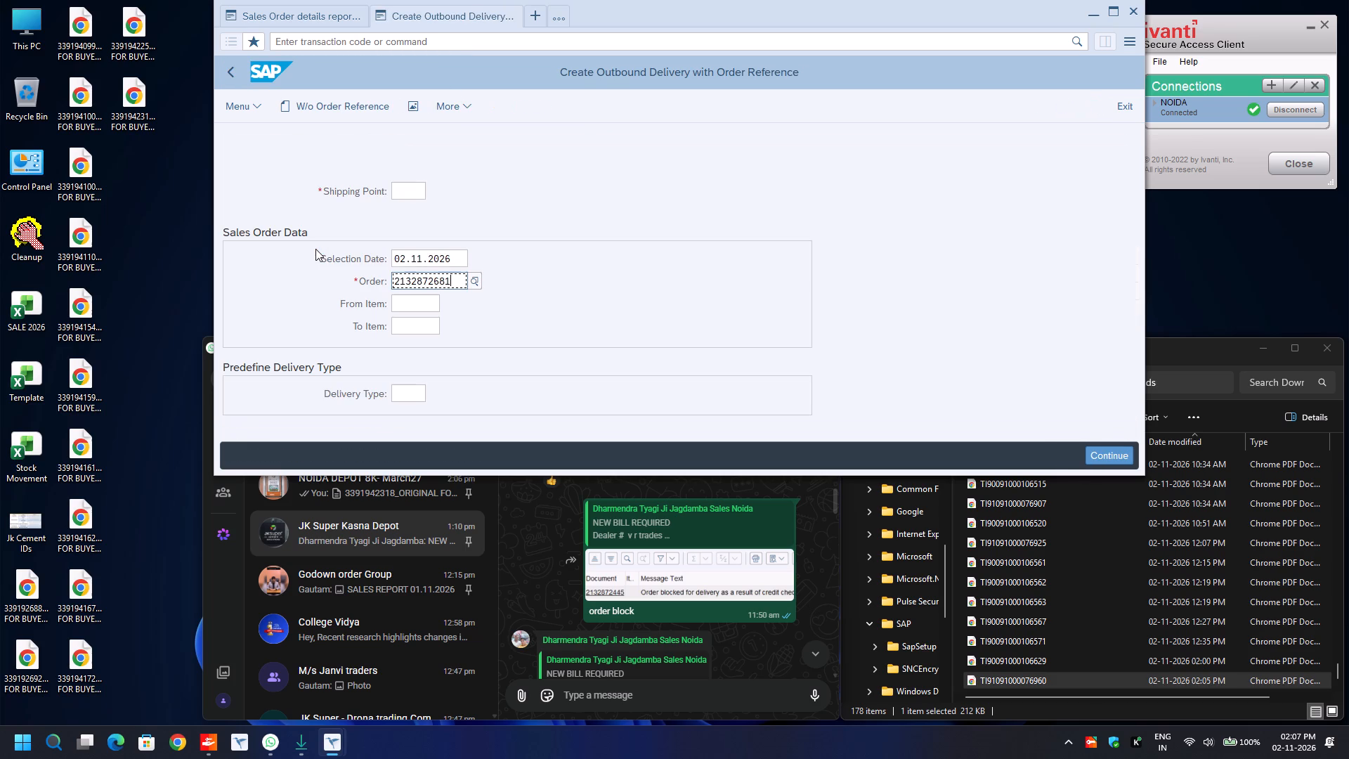
{"action": "key", "text": "Up"}
{"action": "key", "text": "Up"}
{"action": "type", "text": "8134"}
{"action": "key", "text": "Return"}
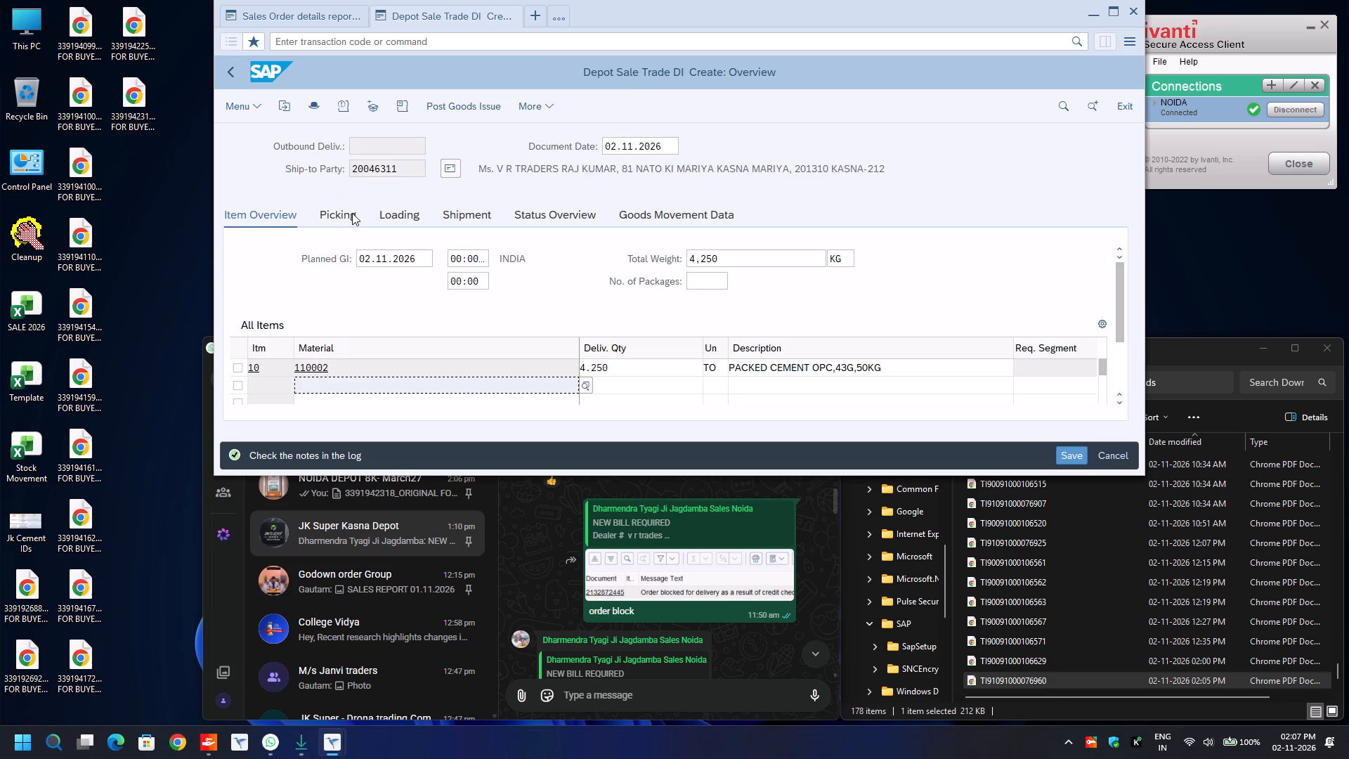
Enter a picked quantity of 4.250 for item 10 in the delivery's picking data.
{"action": "left_click", "coordinate": [332, 213]}
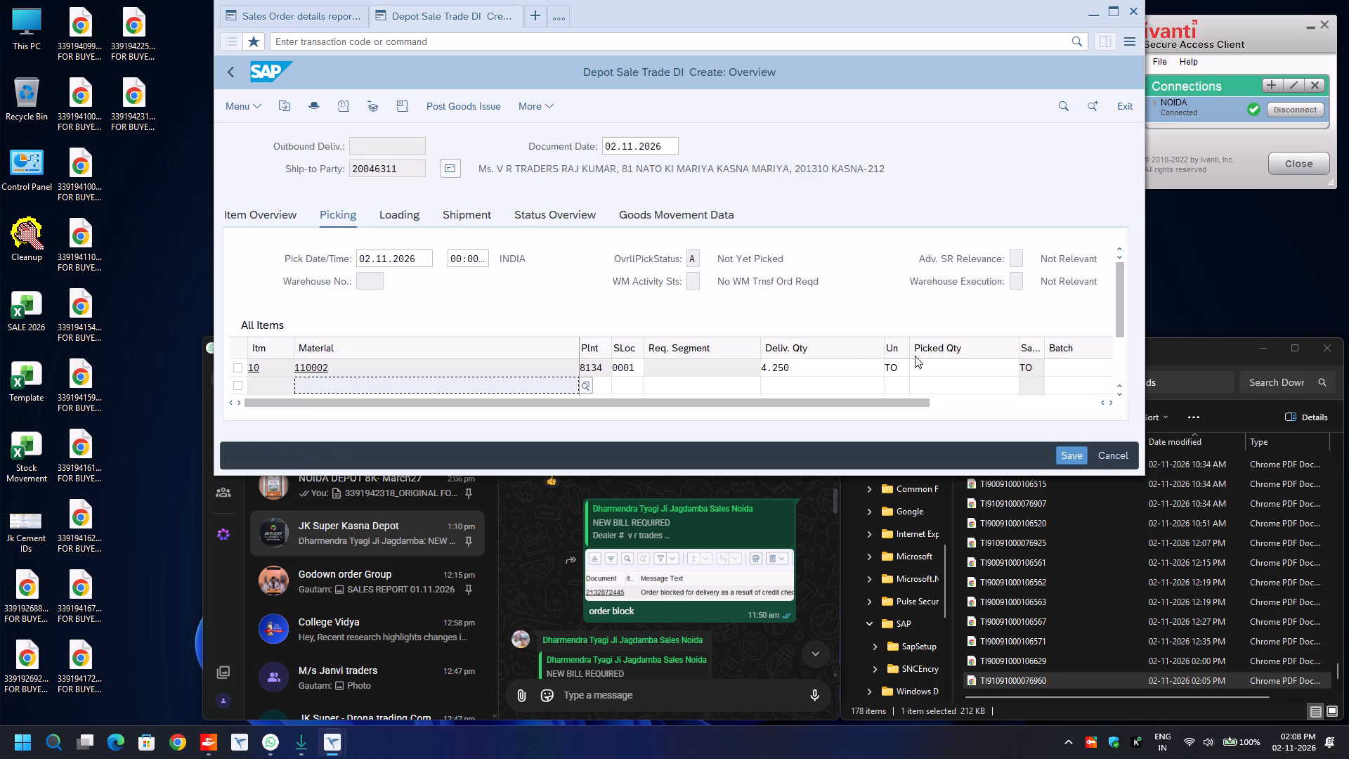
{"action": "left_click", "coordinate": [986, 368]}
{"action": "type", "text": "4.250"}
Fill in item 10's batch as 1004-1071 and cut it back to the prefix 1004-.
{"action": "key", "text": "Tab"}
{"action": "type", "text": "1004"}
{"action": "key", "text": "Down"}
{"action": "key", "text": "Return"}
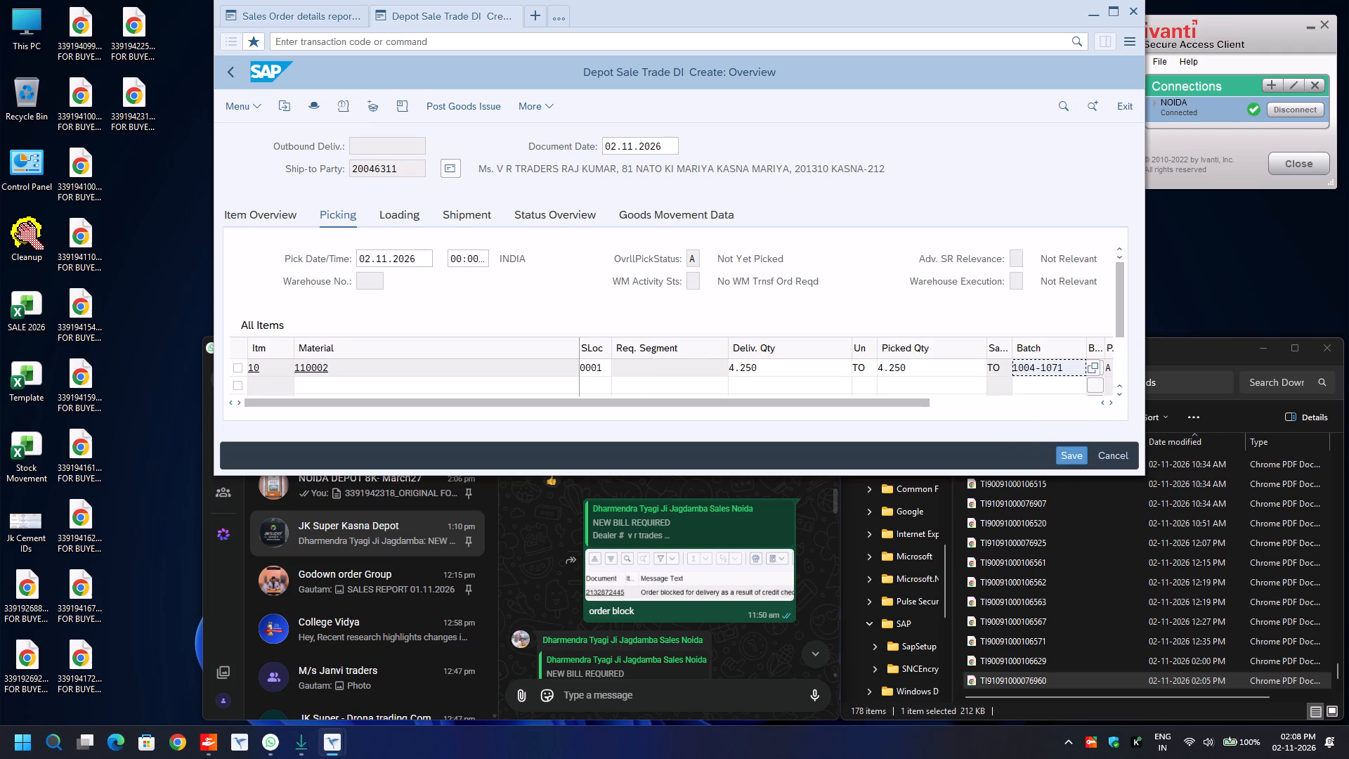
{"action": "key", "text": "BackSpace"}
{"action": "key", "text": "BackSpace"}
{"action": "key", "text": "BackSpace"}
{"action": "key", "text": "BackSpace"}
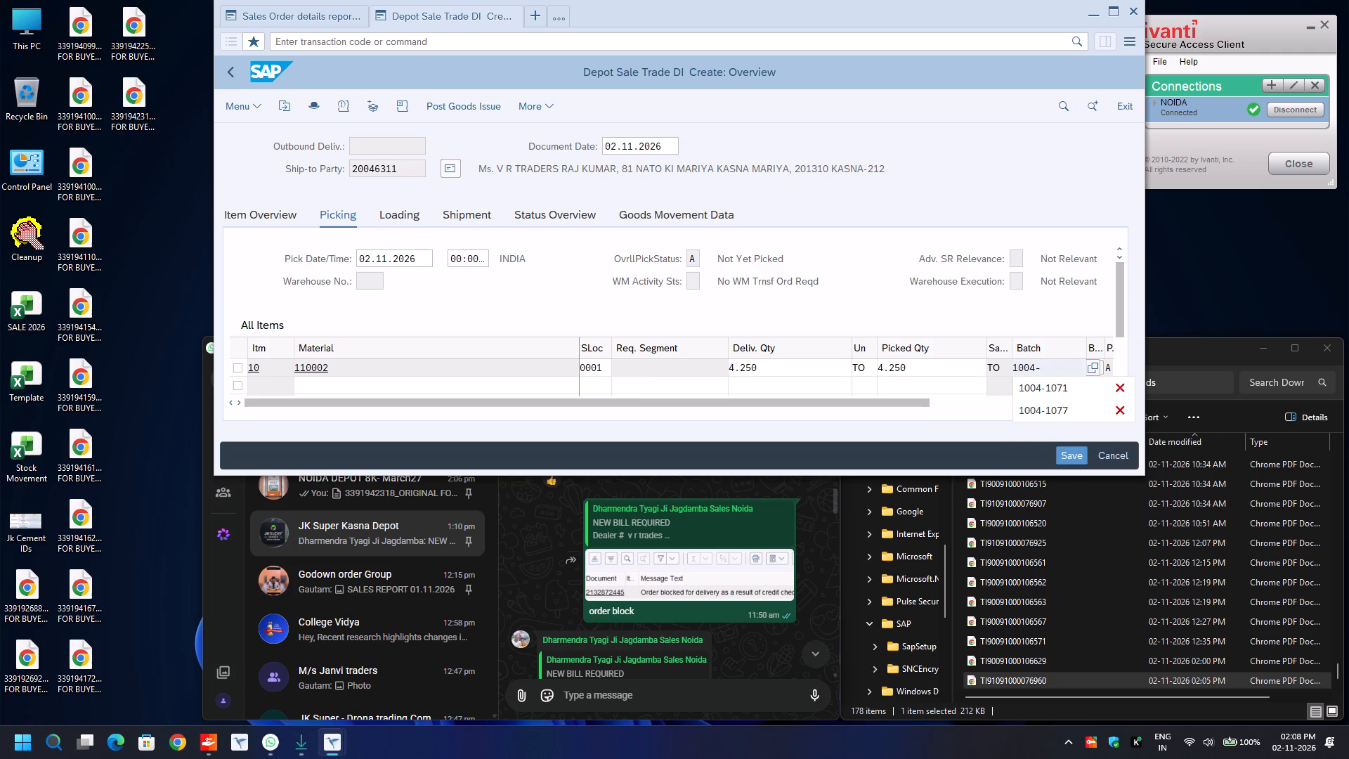
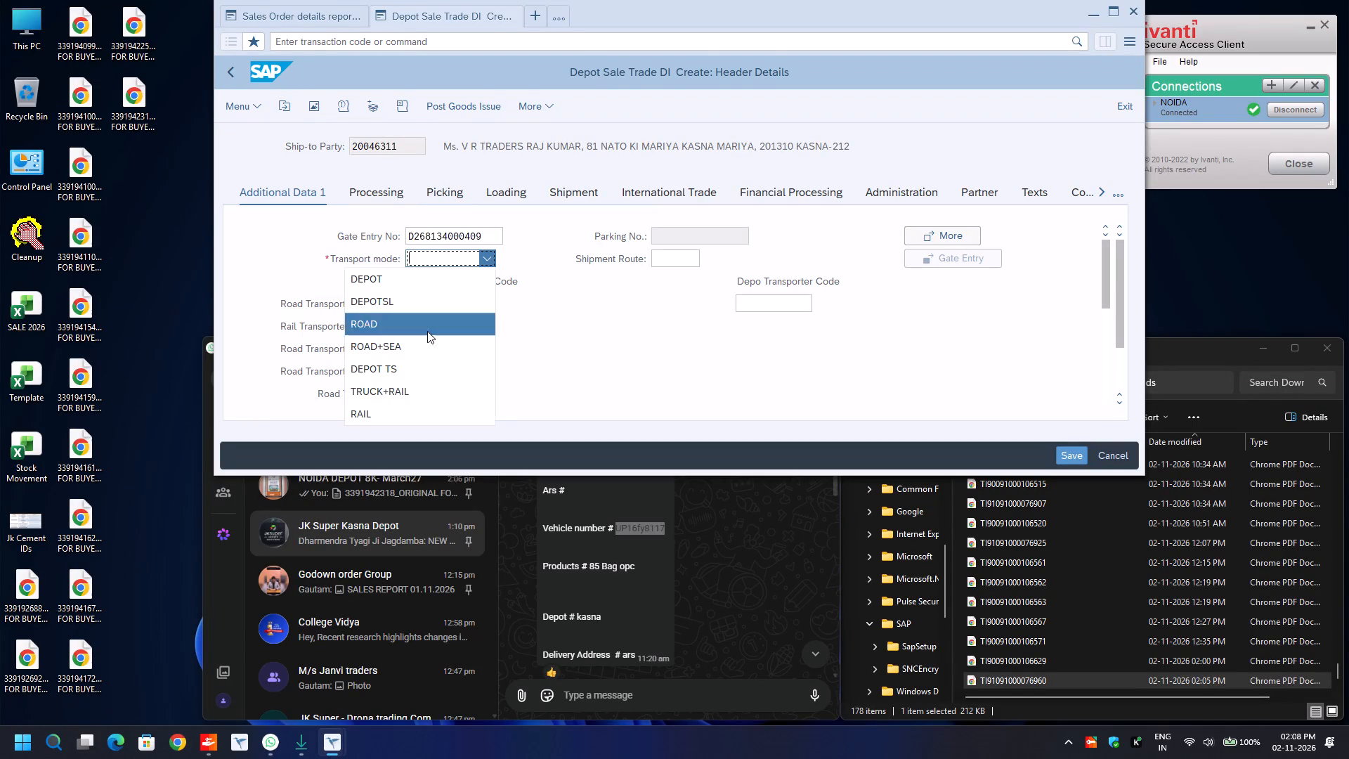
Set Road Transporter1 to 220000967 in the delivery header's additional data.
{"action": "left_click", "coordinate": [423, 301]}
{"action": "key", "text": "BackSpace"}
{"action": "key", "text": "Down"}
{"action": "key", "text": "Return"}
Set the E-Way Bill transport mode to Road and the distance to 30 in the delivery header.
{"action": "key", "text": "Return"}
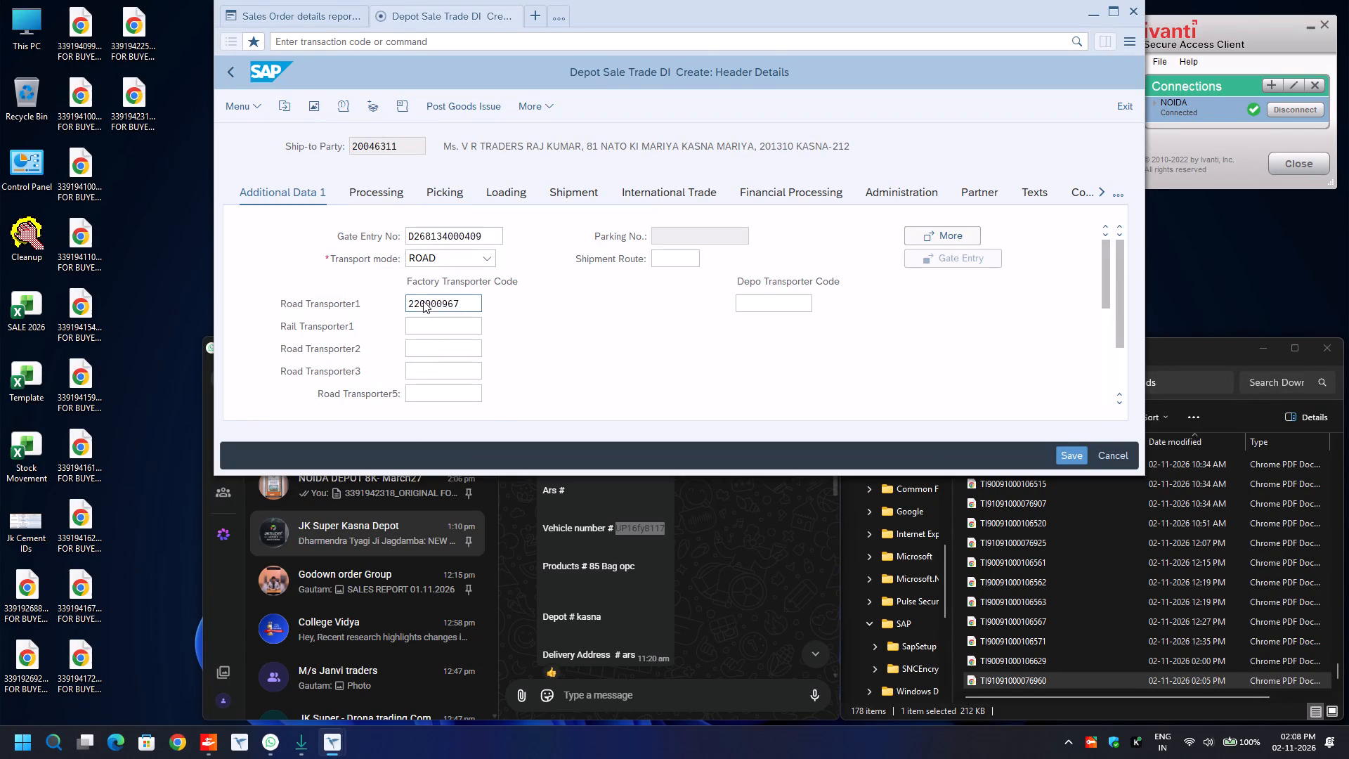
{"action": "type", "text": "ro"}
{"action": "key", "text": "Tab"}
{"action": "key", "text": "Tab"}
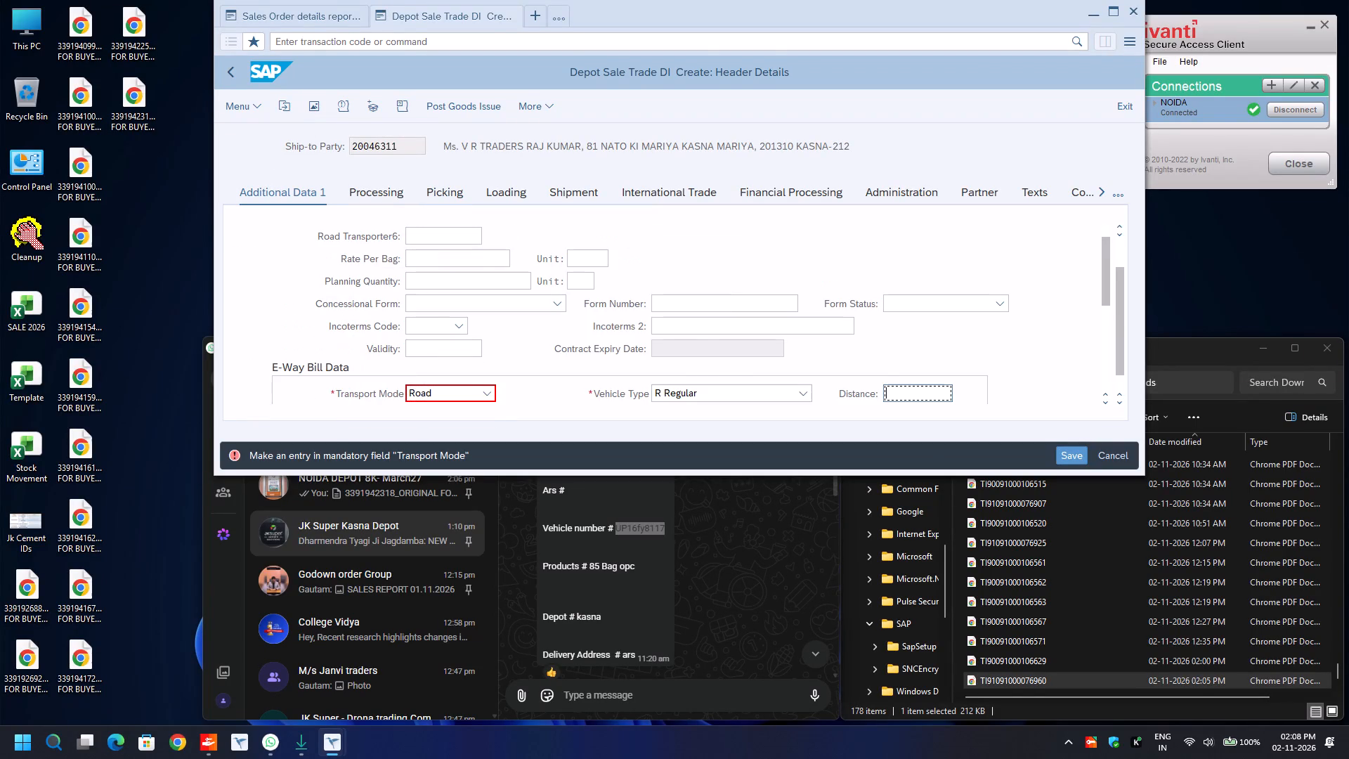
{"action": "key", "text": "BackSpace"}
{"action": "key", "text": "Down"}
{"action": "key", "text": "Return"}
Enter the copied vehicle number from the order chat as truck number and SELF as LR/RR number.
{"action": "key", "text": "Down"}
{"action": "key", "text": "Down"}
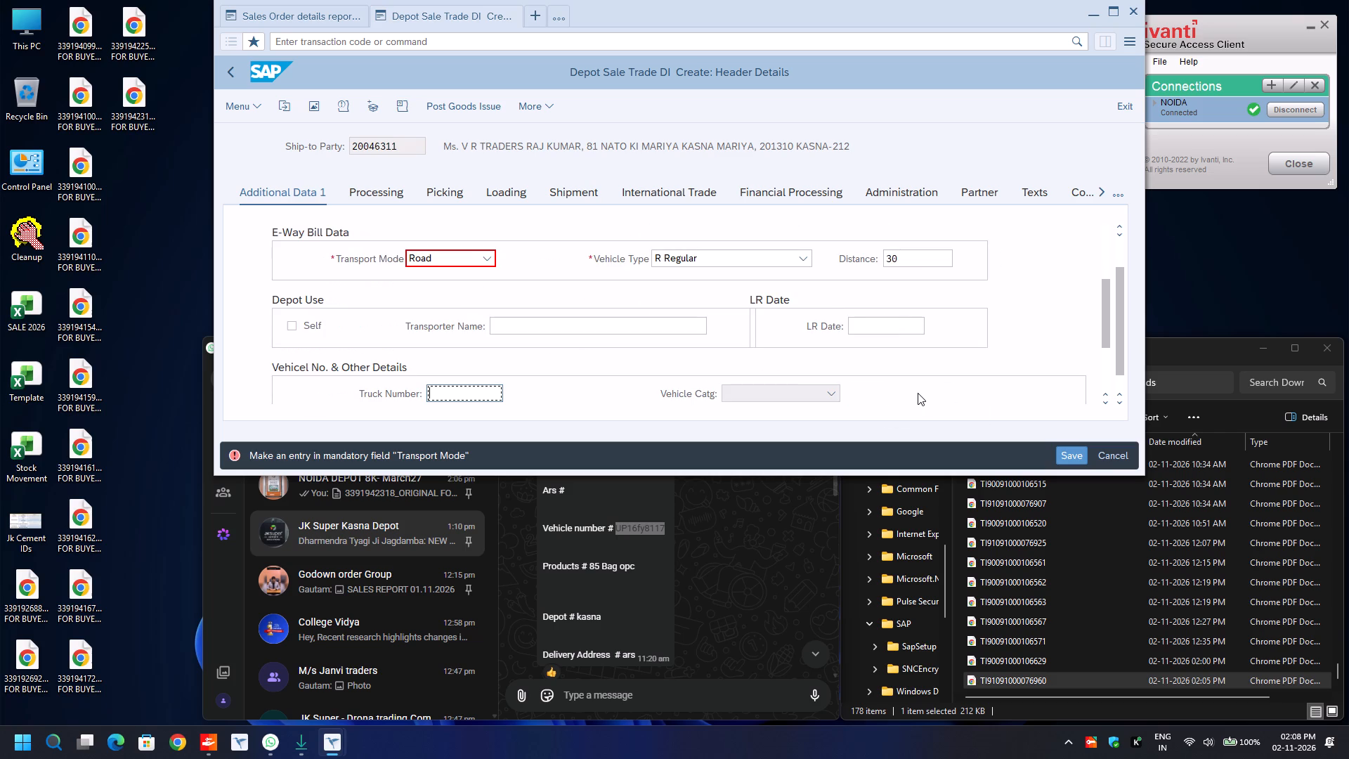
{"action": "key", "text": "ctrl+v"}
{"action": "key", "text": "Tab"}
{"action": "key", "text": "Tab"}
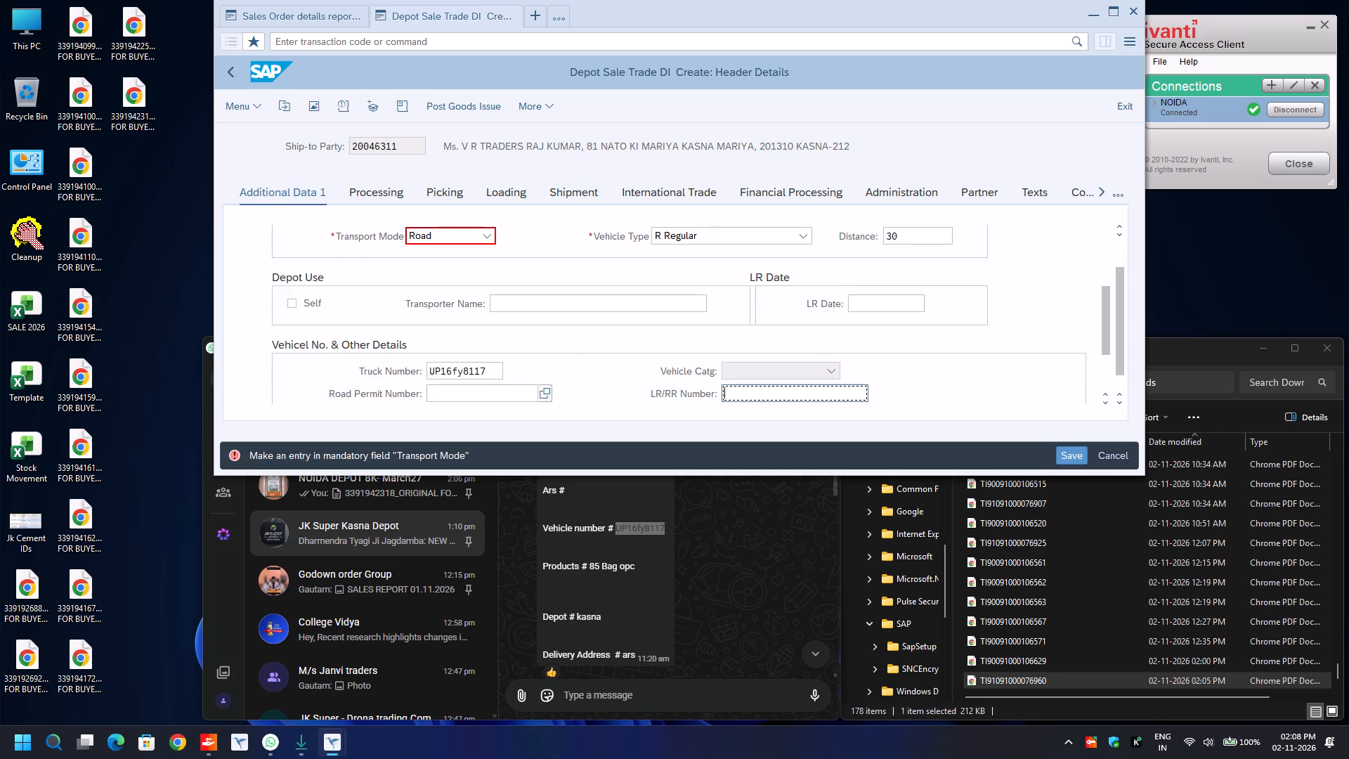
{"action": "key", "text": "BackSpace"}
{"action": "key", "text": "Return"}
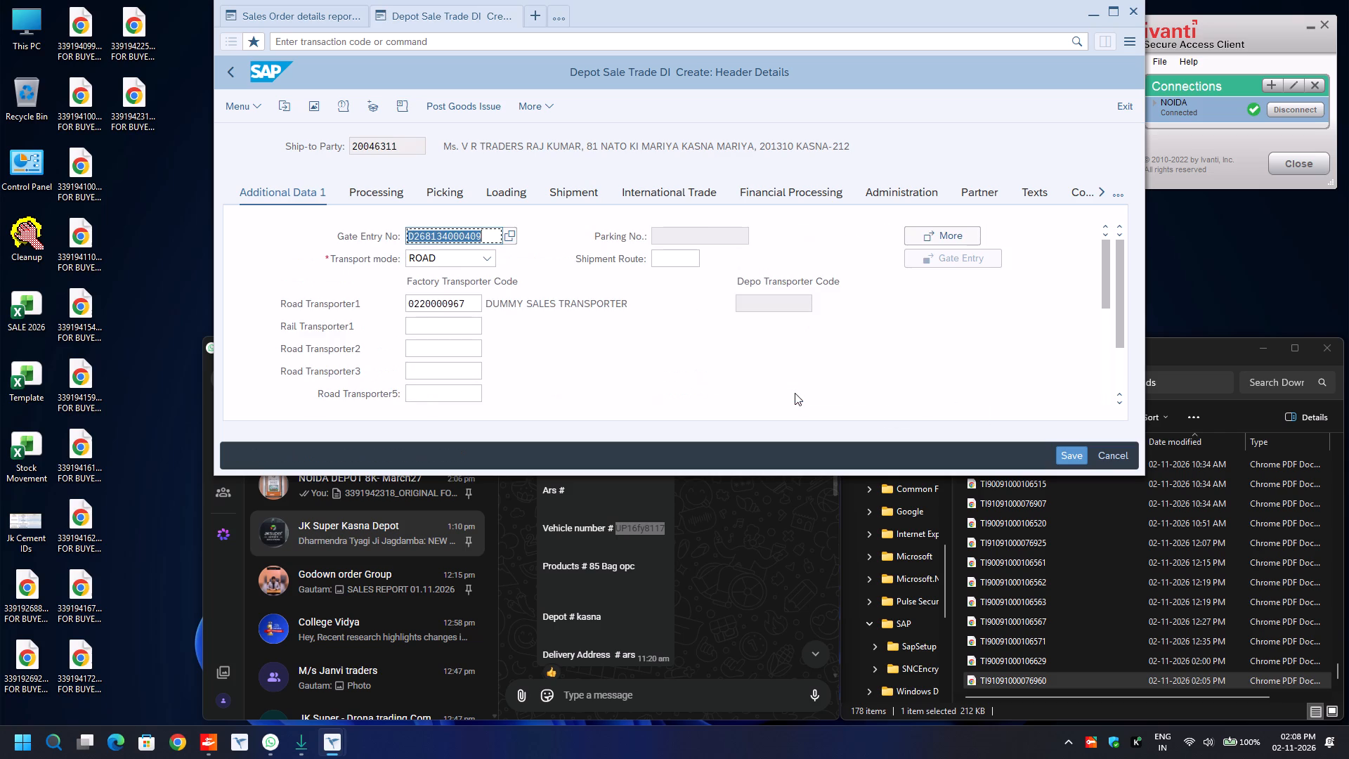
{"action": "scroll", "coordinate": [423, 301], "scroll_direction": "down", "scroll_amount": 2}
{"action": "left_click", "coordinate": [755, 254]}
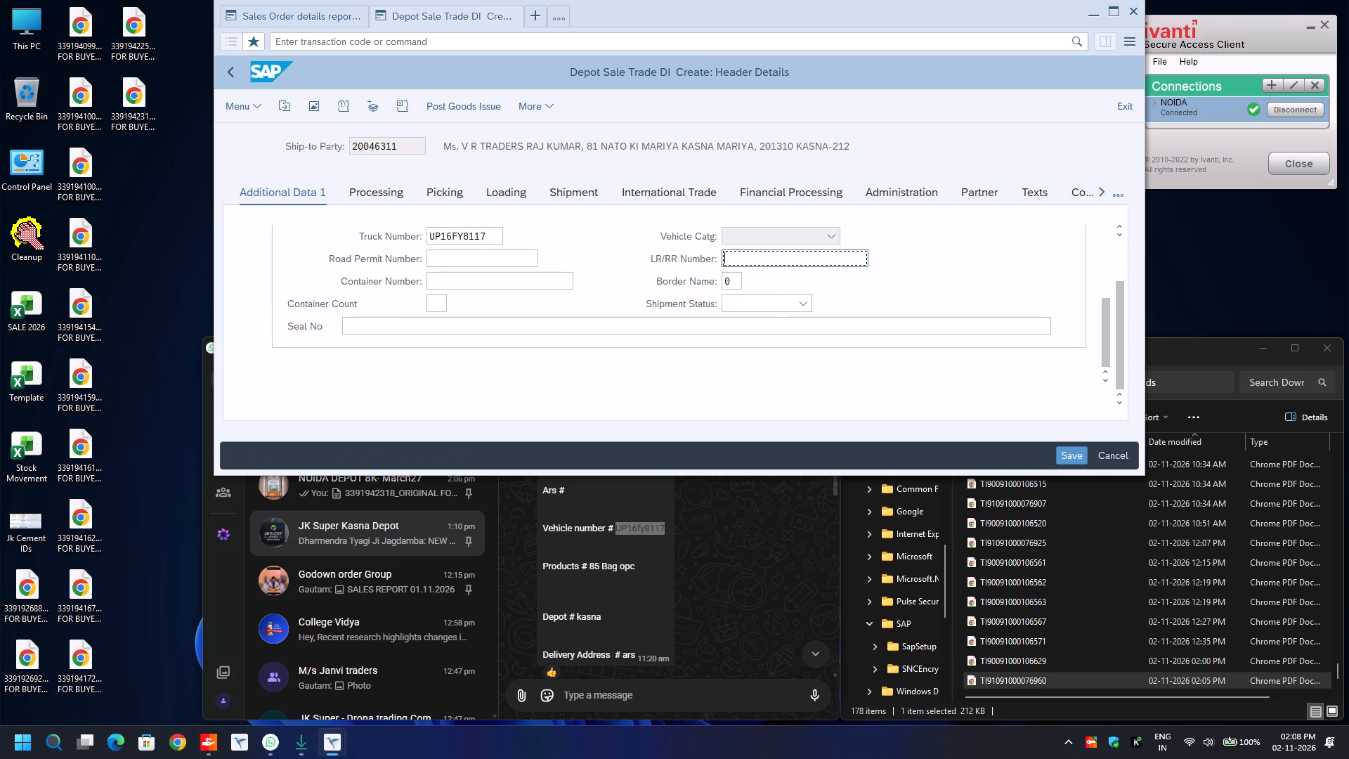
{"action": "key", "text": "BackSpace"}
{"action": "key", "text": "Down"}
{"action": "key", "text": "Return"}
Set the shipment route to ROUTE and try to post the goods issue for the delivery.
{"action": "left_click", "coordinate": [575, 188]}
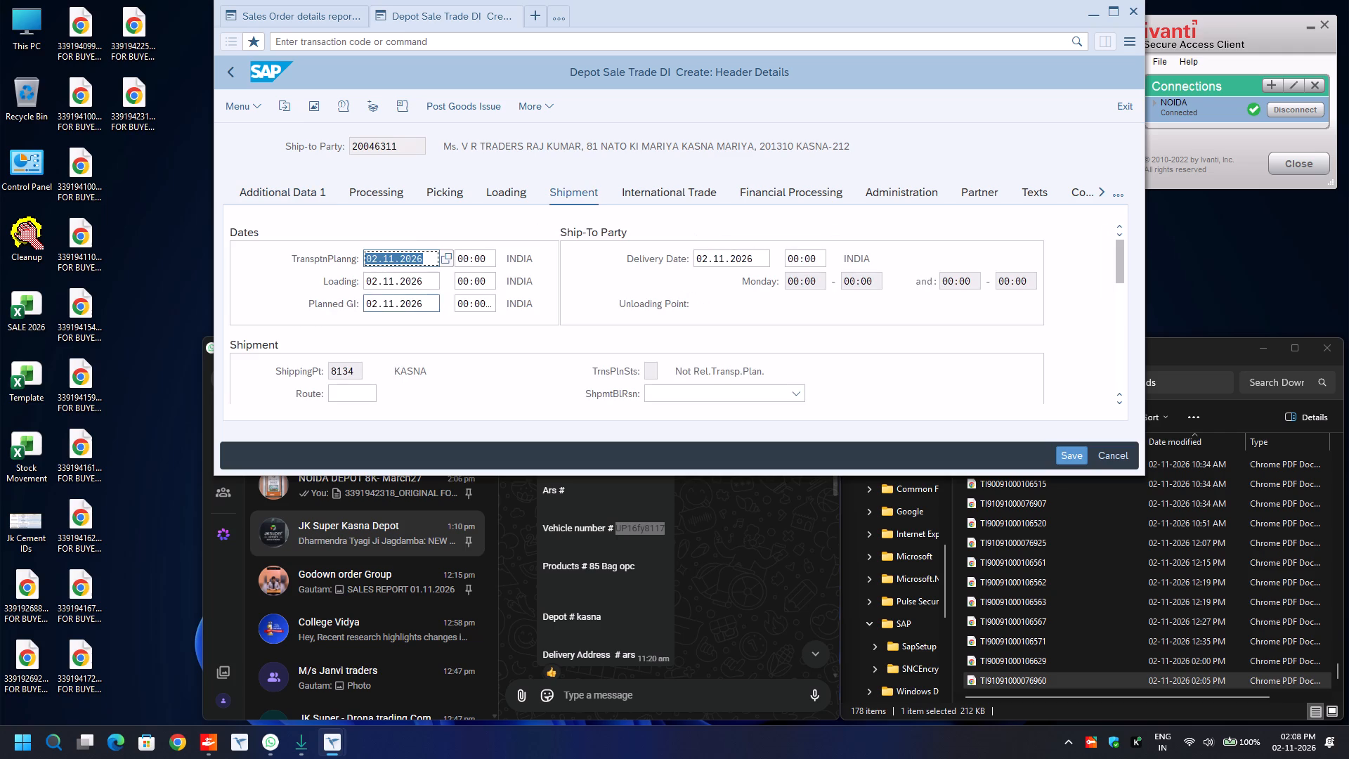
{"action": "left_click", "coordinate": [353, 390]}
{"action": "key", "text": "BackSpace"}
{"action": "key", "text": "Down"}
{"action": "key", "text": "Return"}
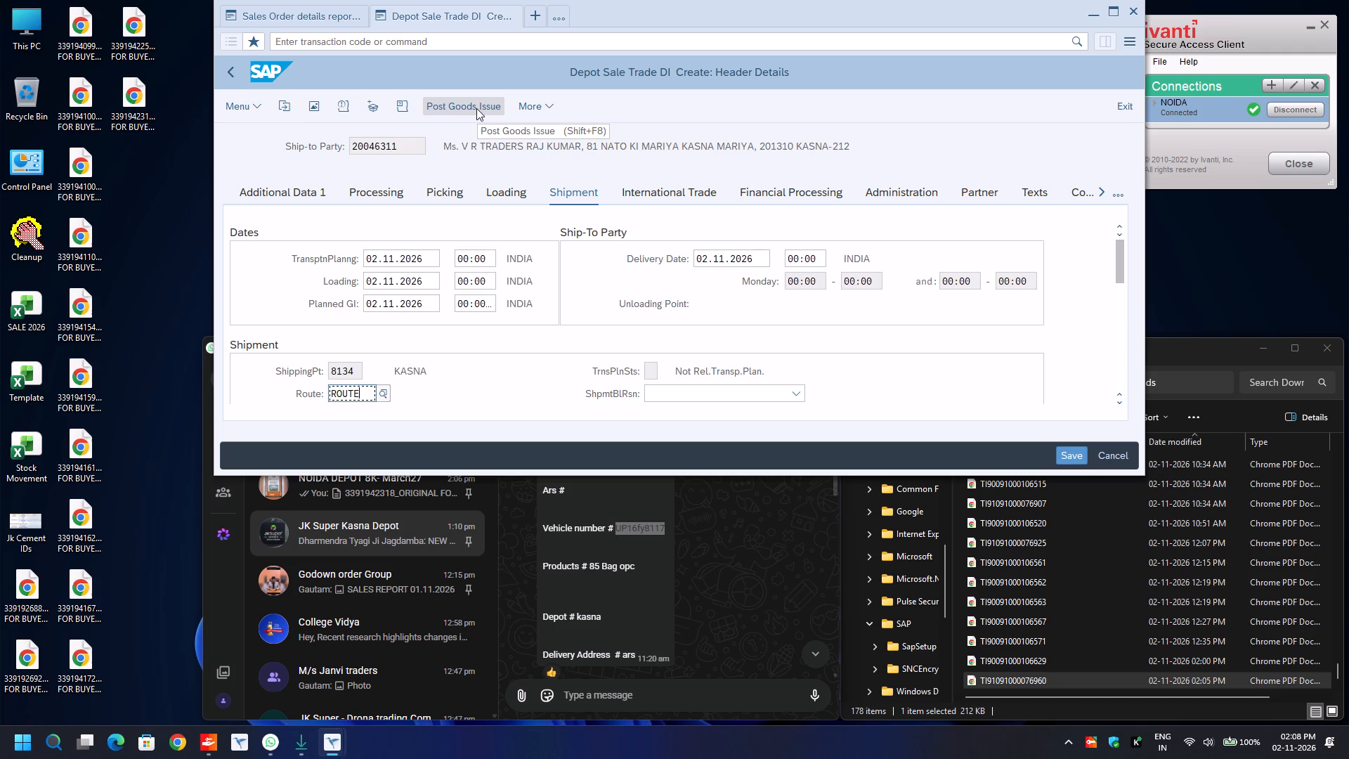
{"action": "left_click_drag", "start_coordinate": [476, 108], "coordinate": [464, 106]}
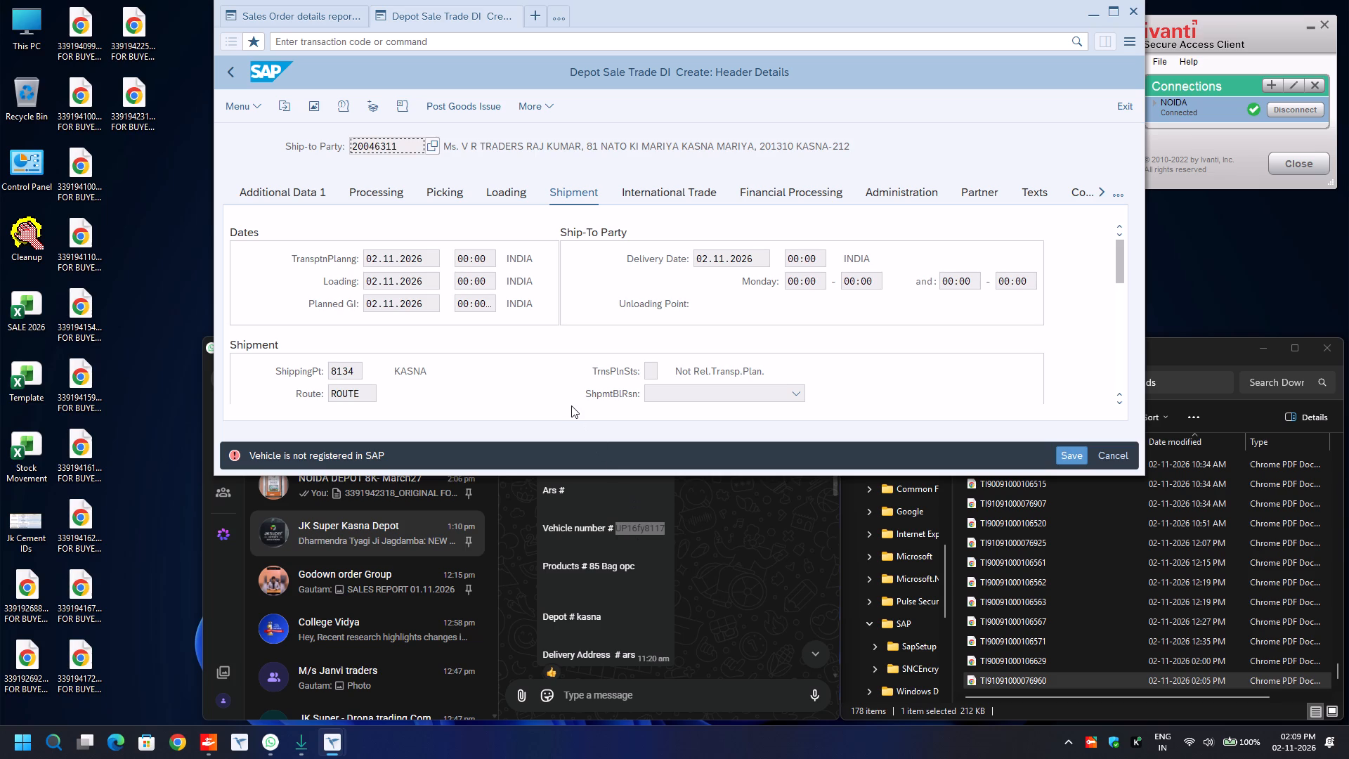
Leave the blocked delivery and restart outbound delivery creation (VL01N) for the same V R Traders sales order.
{"action": "key", "text": "Return"}
{"action": "key", "text": "Return"}
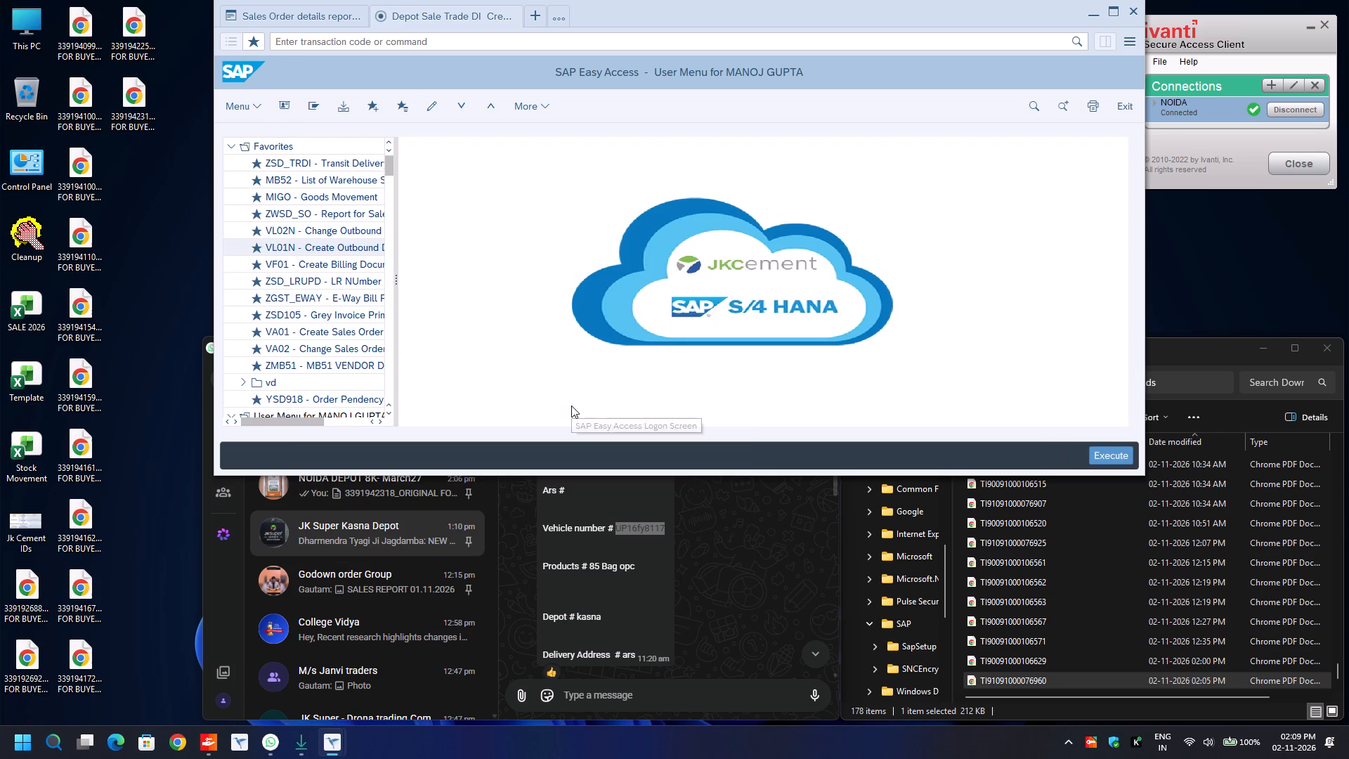
{"action": "key", "text": "Return"}
{"action": "key", "text": "Return"}
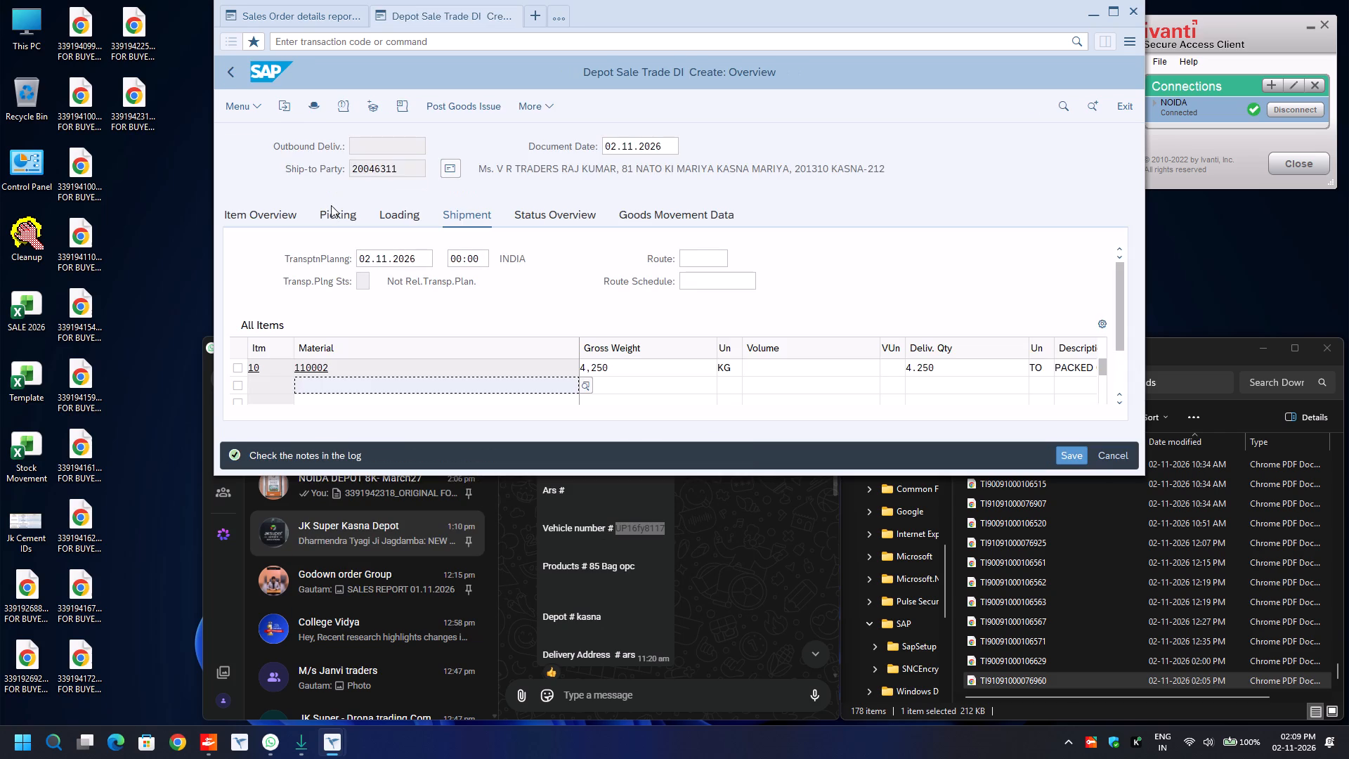
Set the new delivery's shipment route to ROUTE.
{"action": "left_click", "coordinate": [705, 258]}
{"action": "key", "text": "BackSpace"}
{"action": "key", "text": "Down"}
{"action": "key", "text": "Return"}
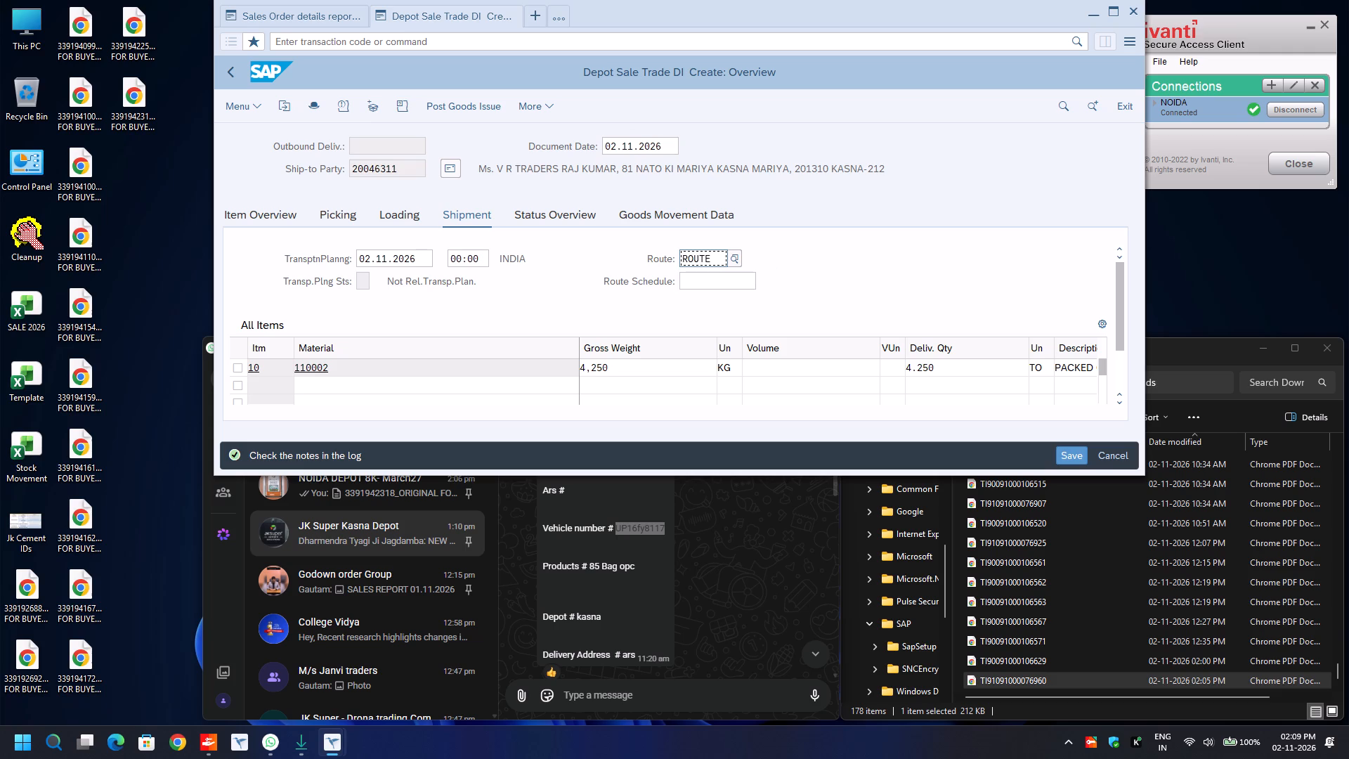
Enter picked quantity 4.250 and batch 1004-8134 for item 10 in the delivery's picking data.
{"action": "left_click", "coordinate": [345, 221]}
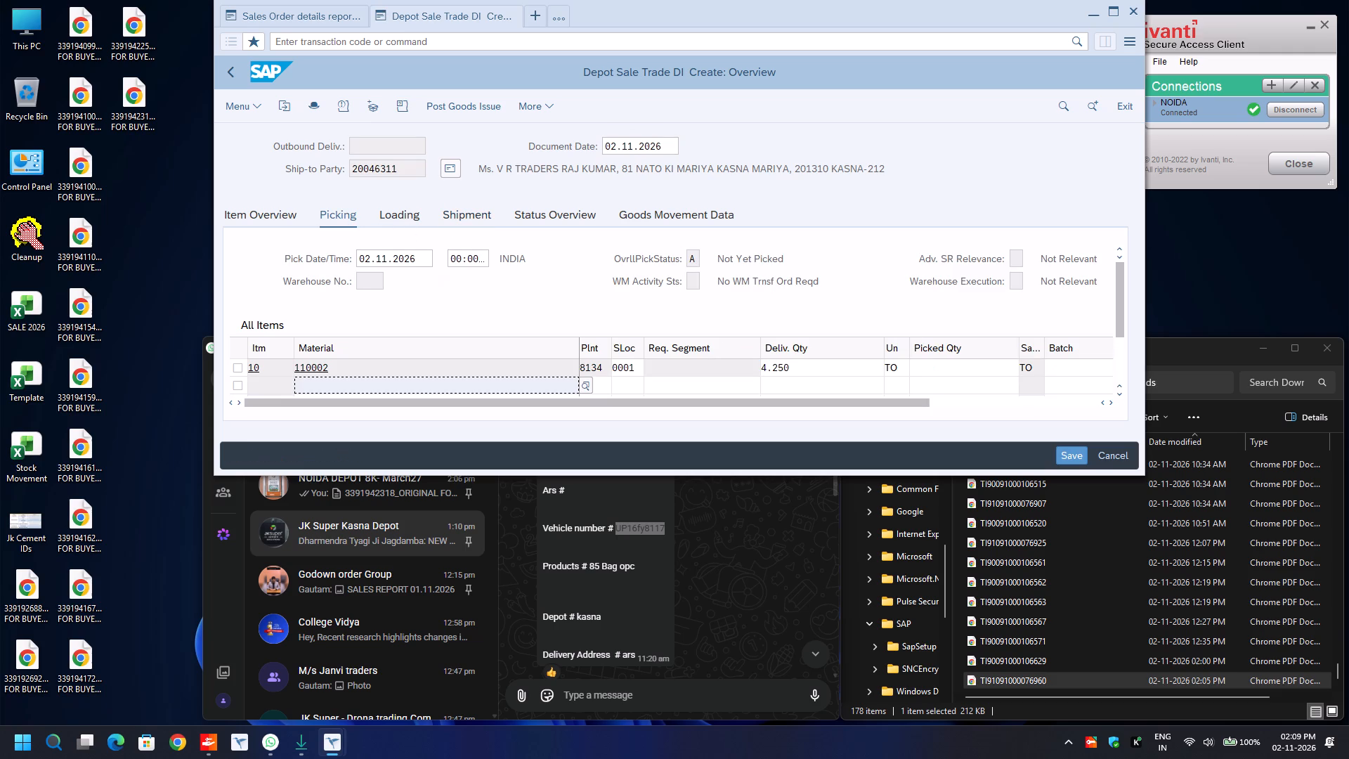
{"action": "left_click", "coordinate": [936, 362]}
{"action": "type", "text": "4.250"}
{"action": "key", "text": "Tab"}
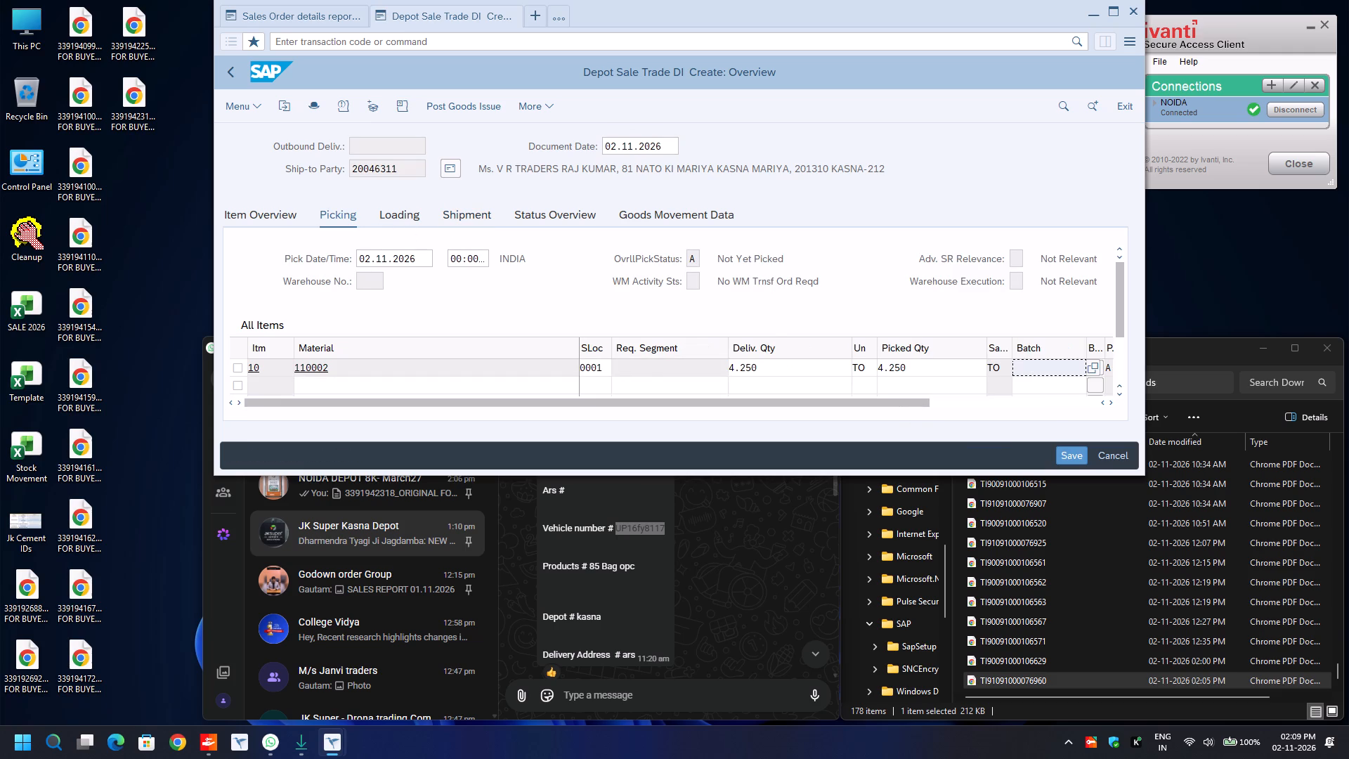
{"action": "type", "text": "1004"}
{"action": "key", "text": "Down"}
{"action": "key", "text": "Return"}
In the header's additional data, set the transport mode to ROAD and Road Transporter1 to 220000967.
{"action": "key", "text": "F8"}
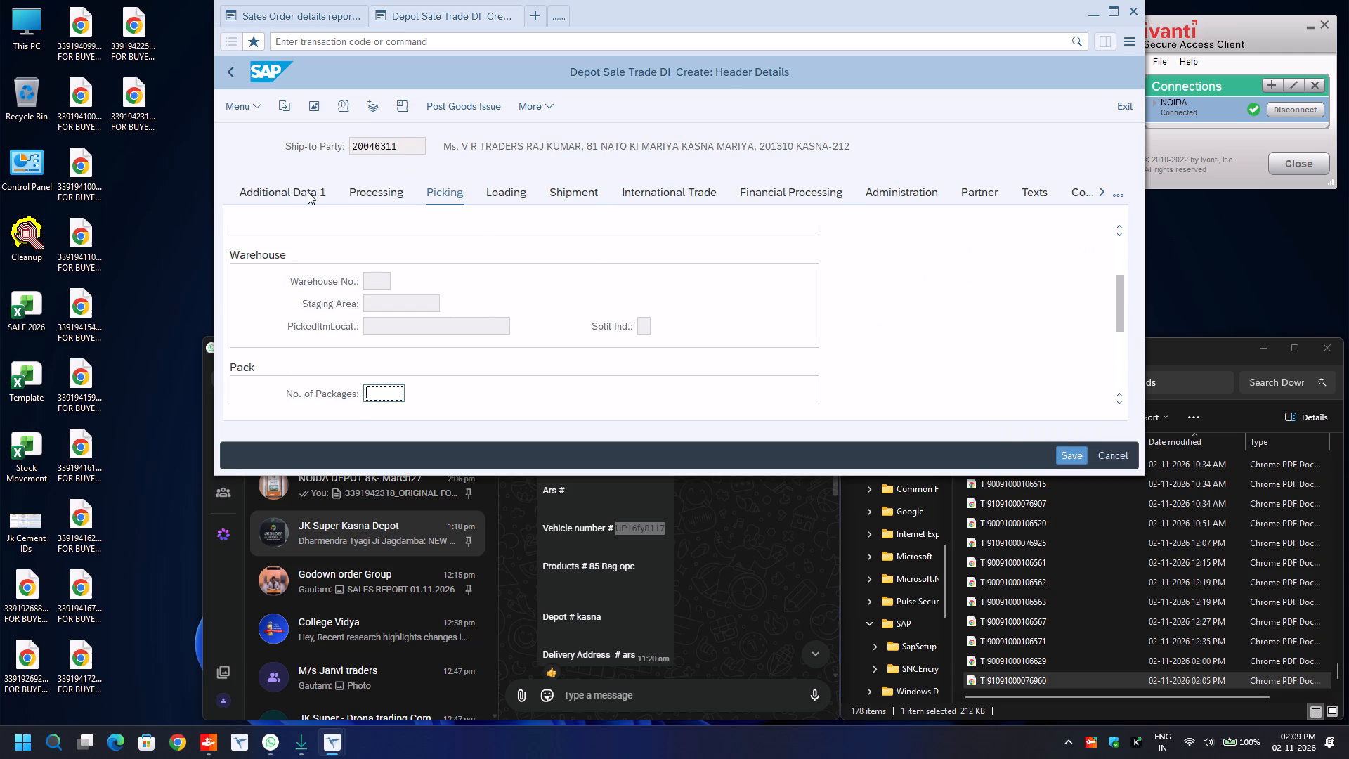
{"action": "left_click", "coordinate": [302, 192]}
{"action": "left_click", "coordinate": [490, 254]}
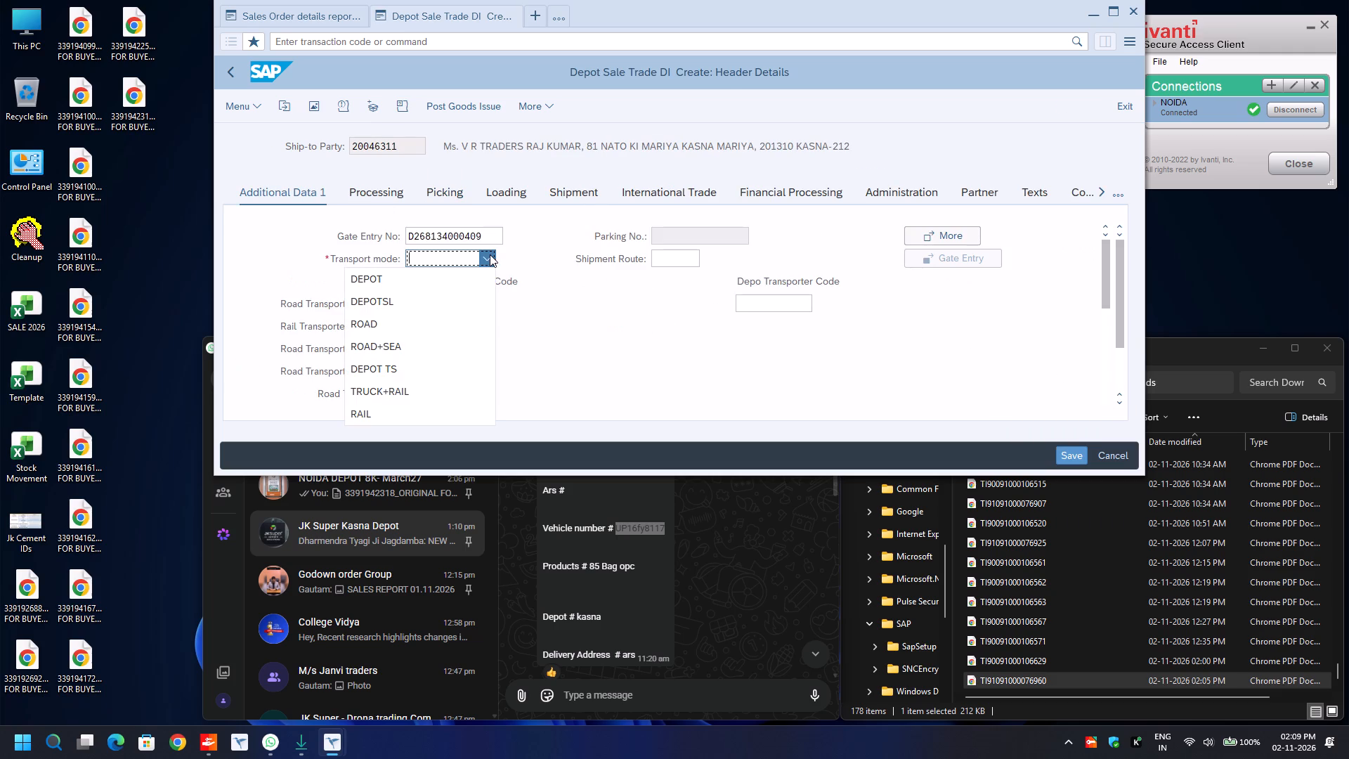
{"action": "left_click", "coordinate": [448, 326]}
{"action": "left_click", "coordinate": [441, 299]}
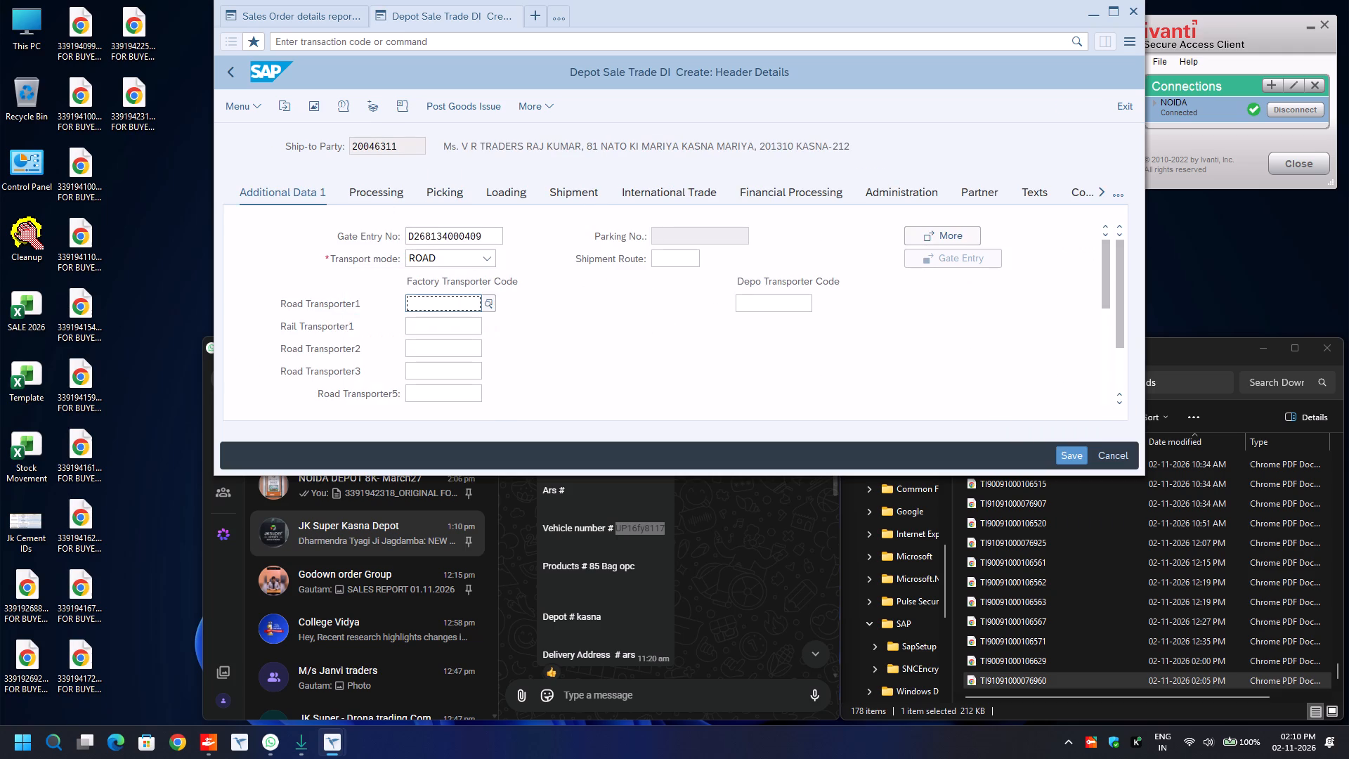
{"action": "key", "text": "BackSpace"}
{"action": "key", "text": "Down"}
{"action": "key", "text": "Return"}
Set the E-Way Bill transport mode to Road and the distance to 30.
{"action": "key", "text": "Return"}
{"action": "type", "text": "ro"}
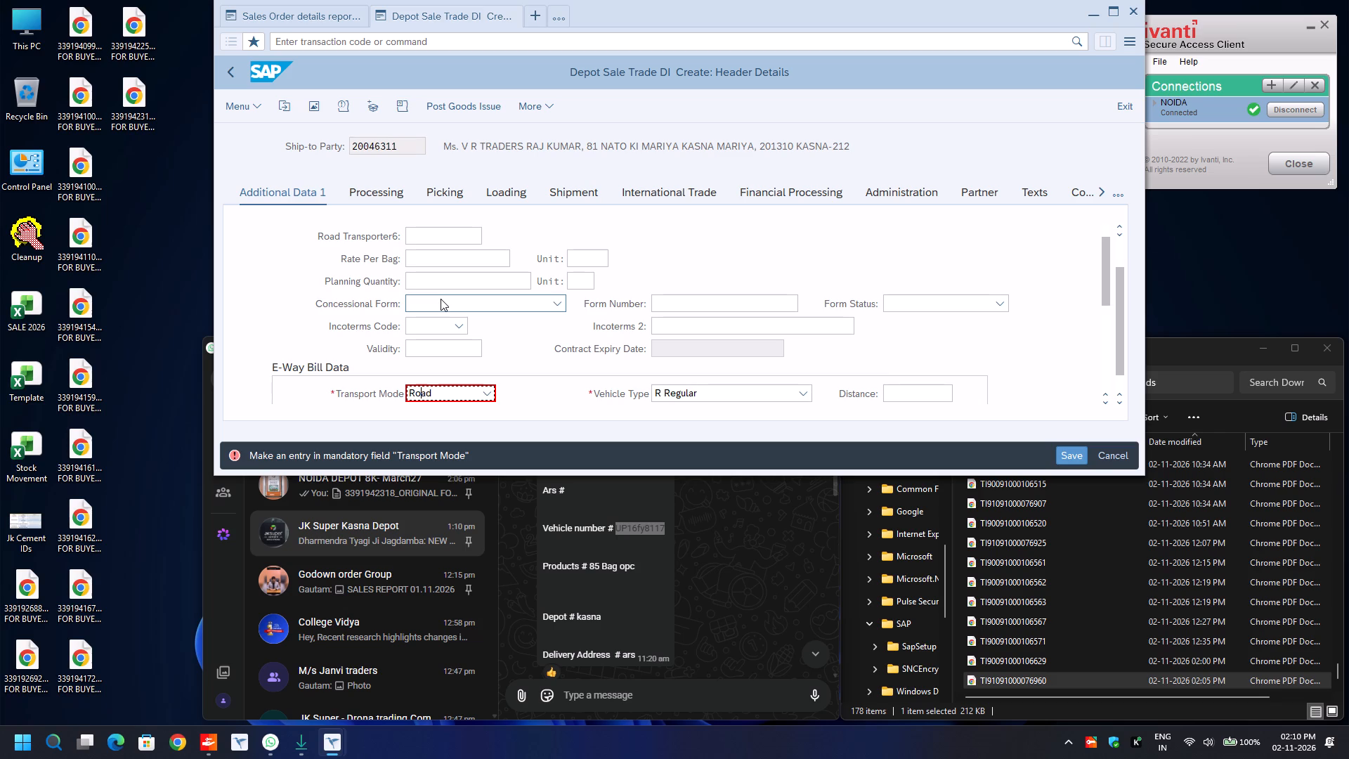
{"action": "key", "text": "Tab"}
{"action": "key", "text": "Tab"}
{"action": "key", "text": "BackSpace"}
{"action": "key", "text": "Down"}
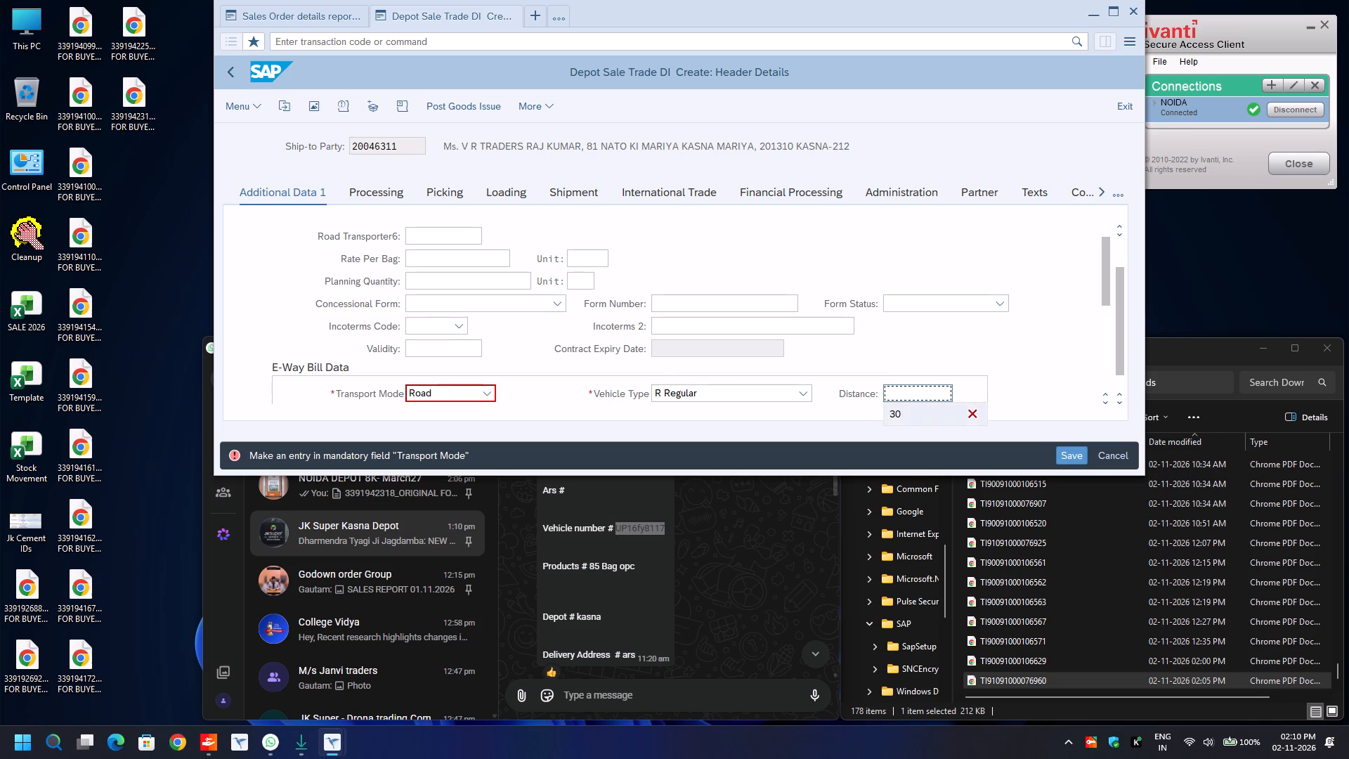
{"action": "key", "text": "Return"}
Enter SELF as the LR/RR number, leaving the truck number blank.
{"action": "key", "text": "Down"}
{"action": "key", "text": "Down"}
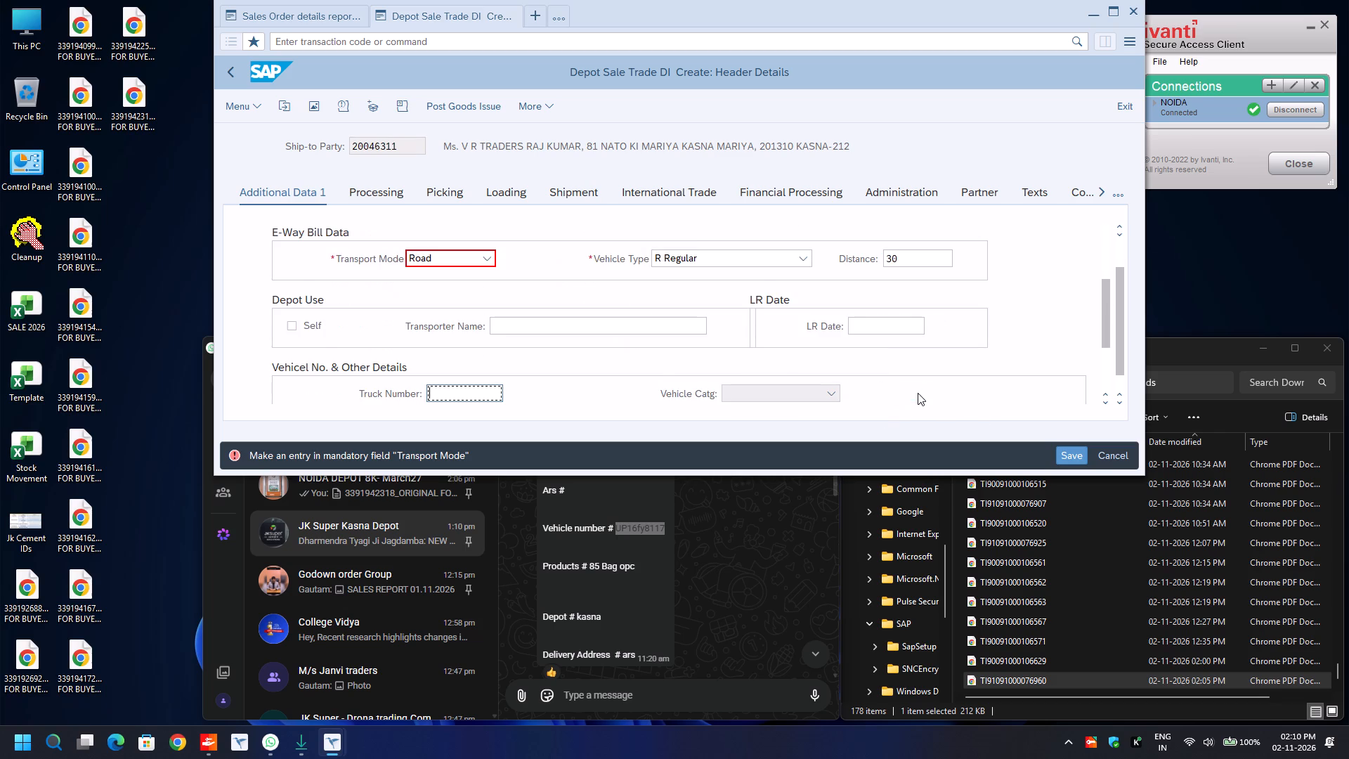
{"action": "key", "text": "Tab"}
{"action": "key", "text": "Tab"}
{"action": "key", "text": "BackSpace"}
{"action": "key", "text": "Down"}
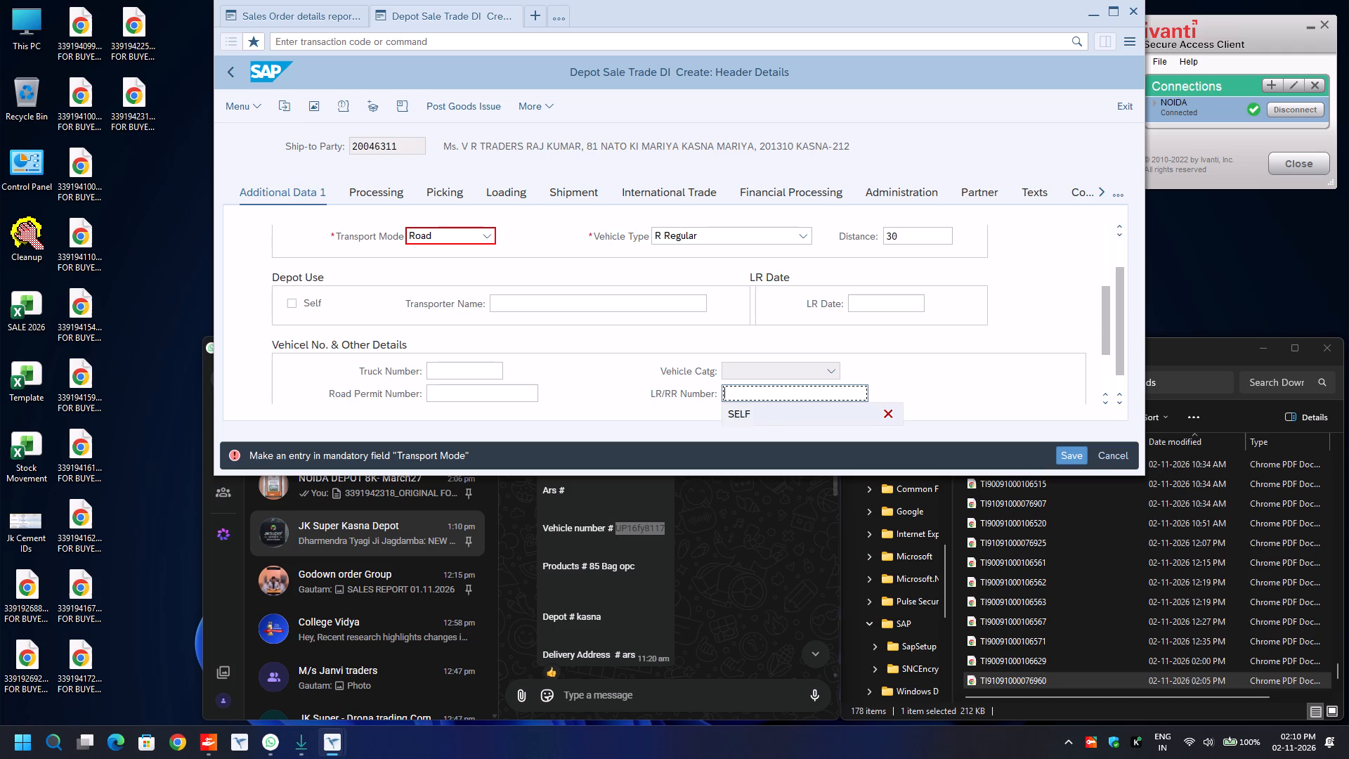
{"action": "key", "text": "Return"}
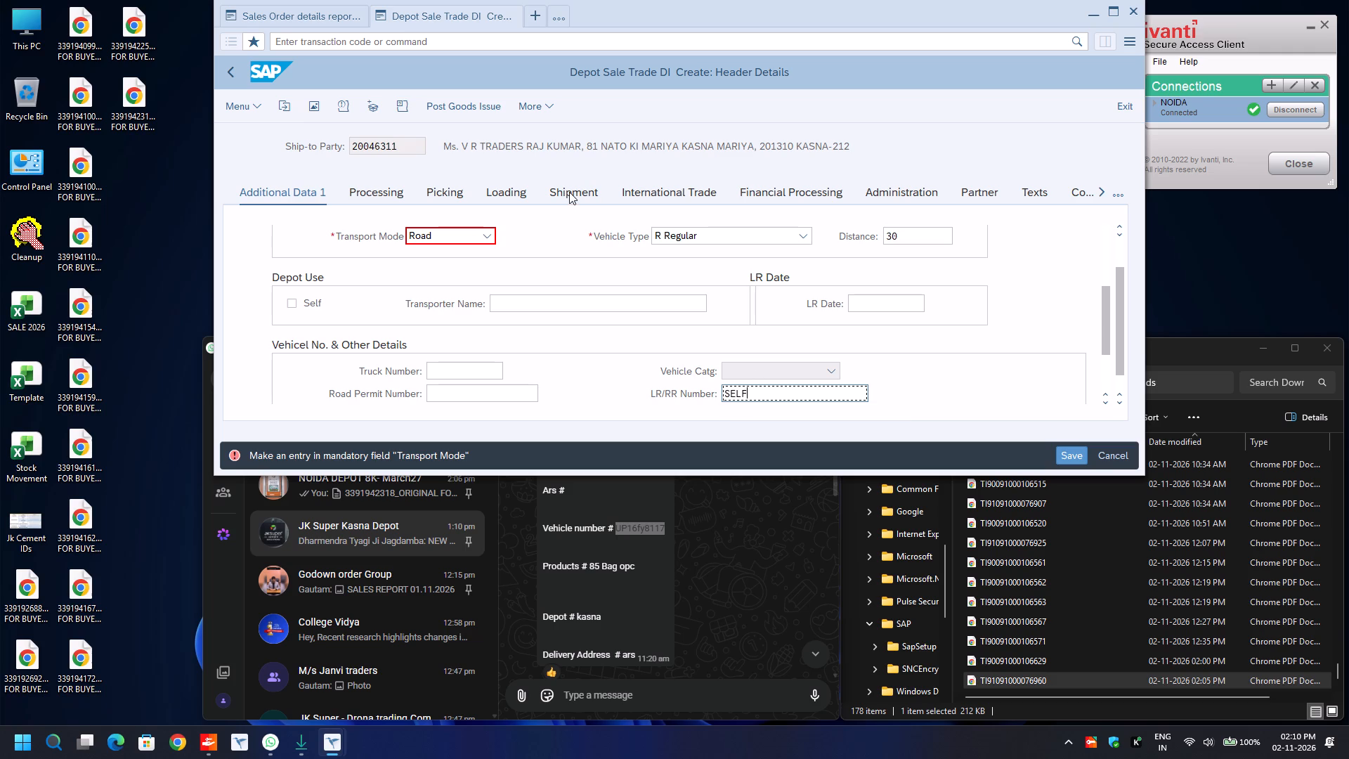
Check the header's shipment data, then its transport, E-Way Bill and vehicle details.
{"action": "left_click", "coordinate": [569, 192]}
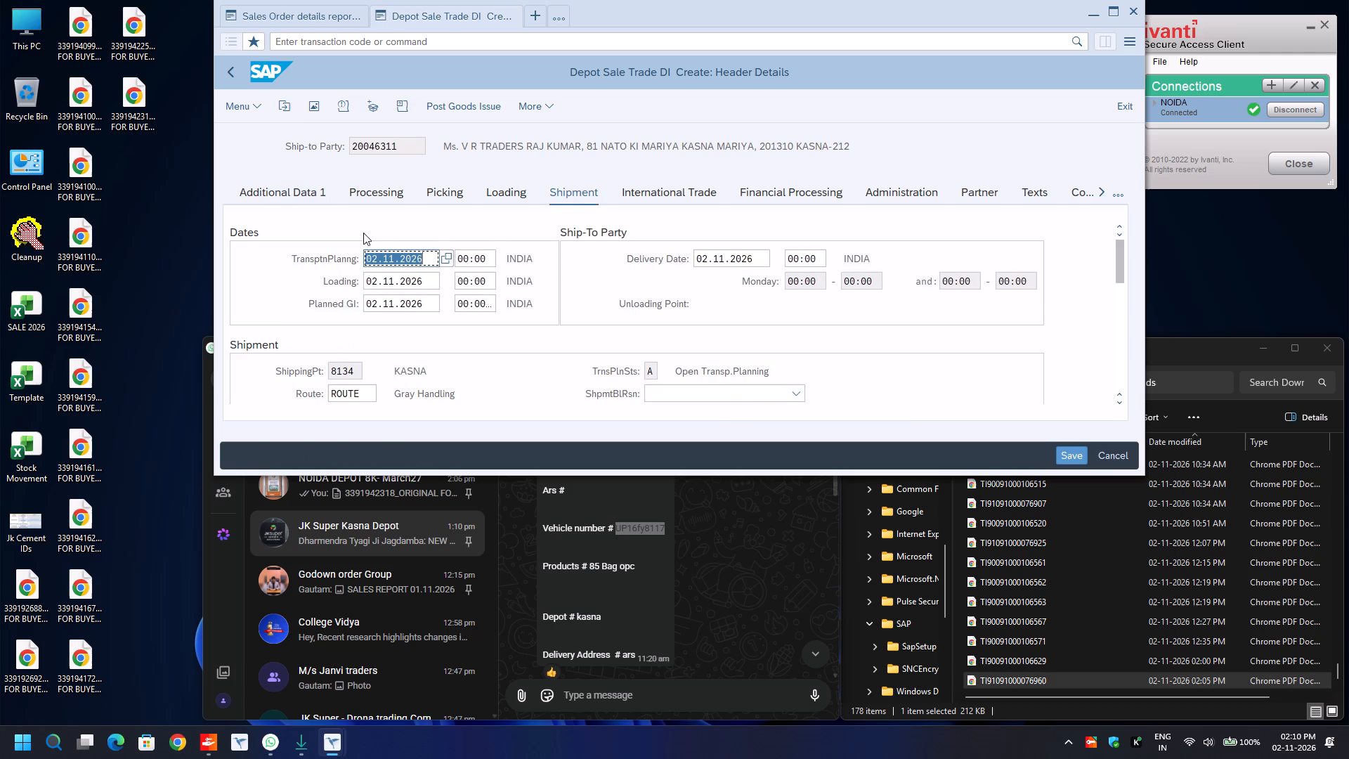
{"action": "left_click", "coordinate": [296, 190]}
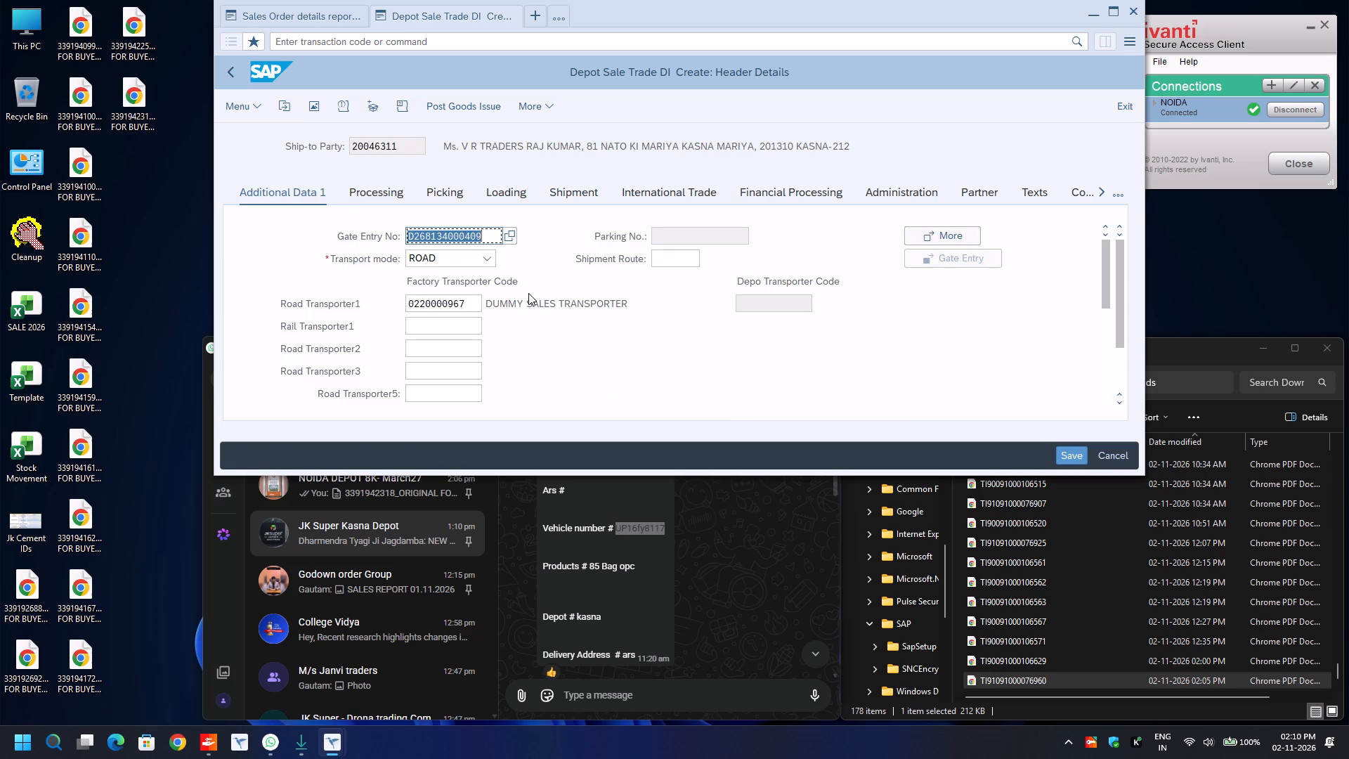
{"action": "scroll", "coordinate": [528, 293], "scroll_direction": "down", "scroll_amount": 2}
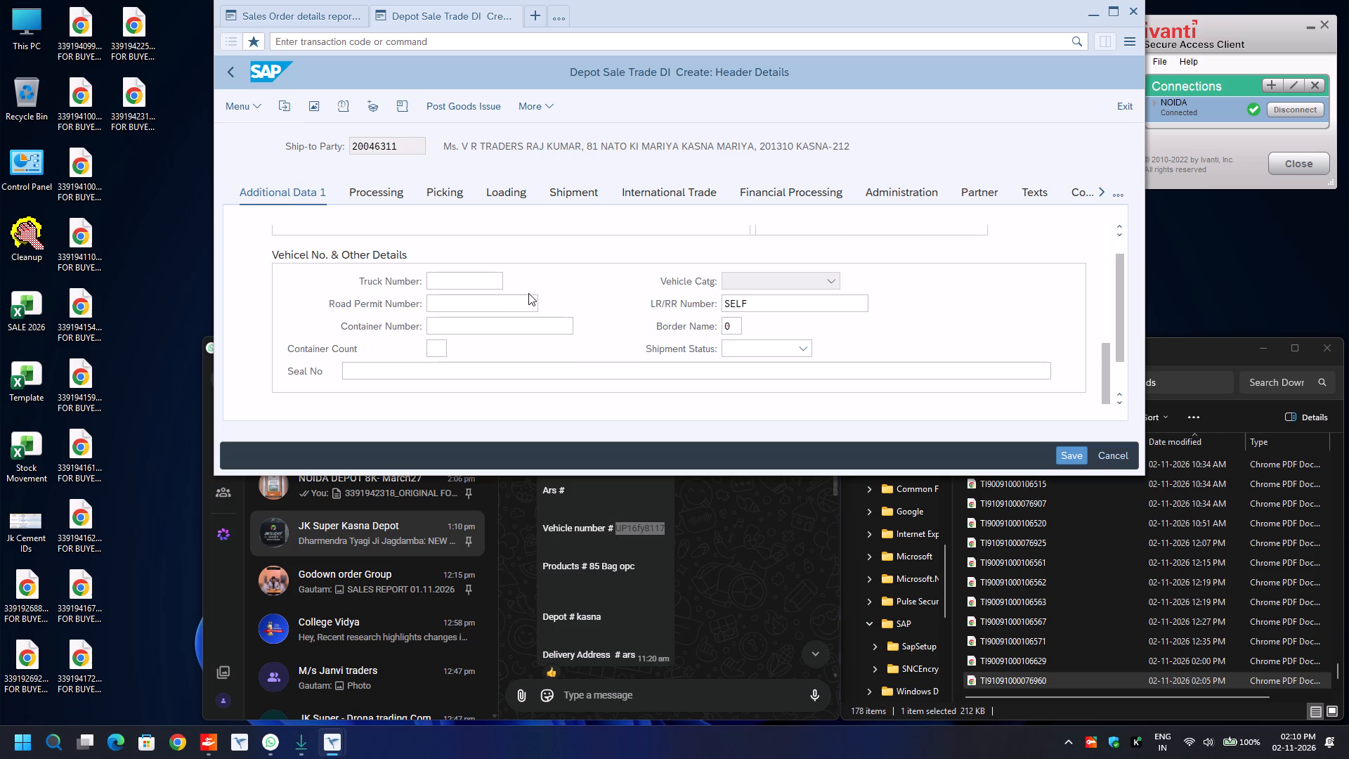
{"action": "scroll", "coordinate": [528, 293], "scroll_direction": "up", "scroll_amount": 1}
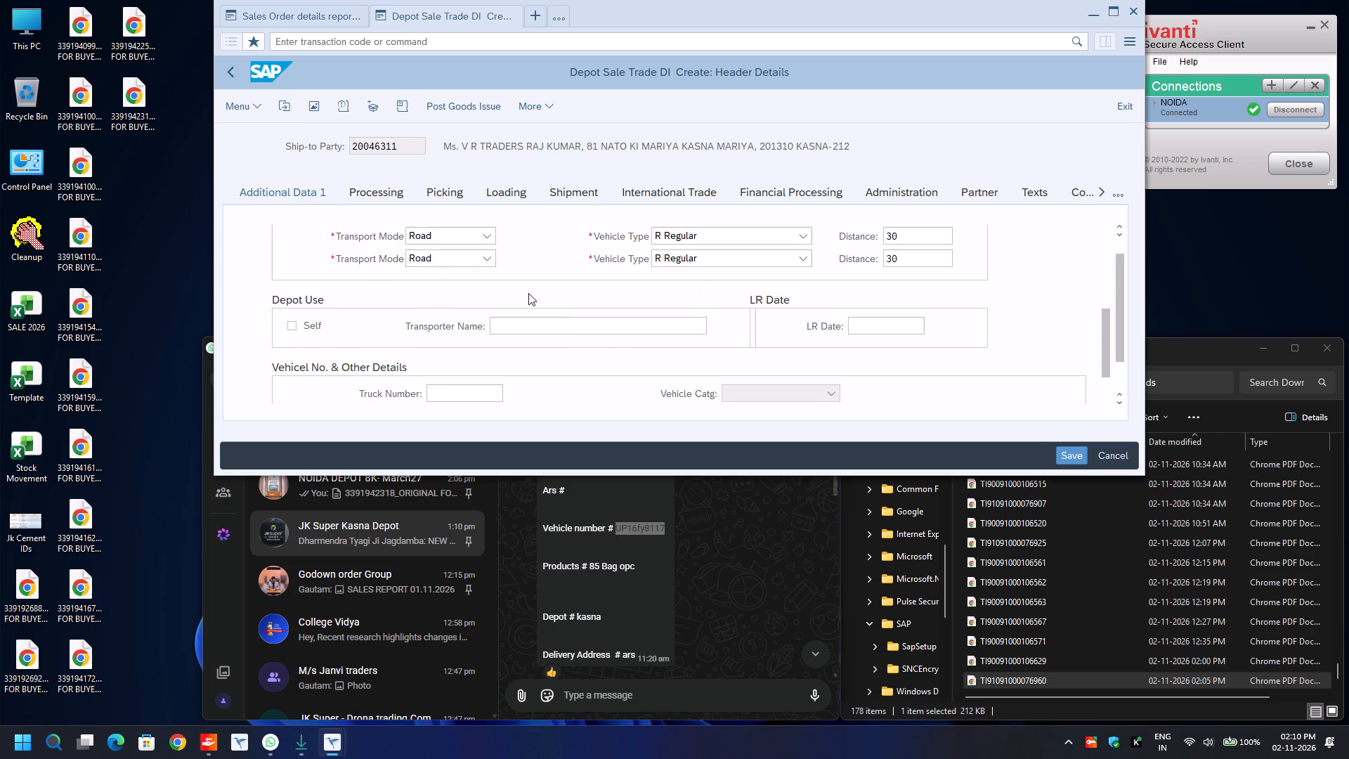
{"action": "scroll", "coordinate": [528, 293], "scroll_direction": "down", "scroll_amount": 1}
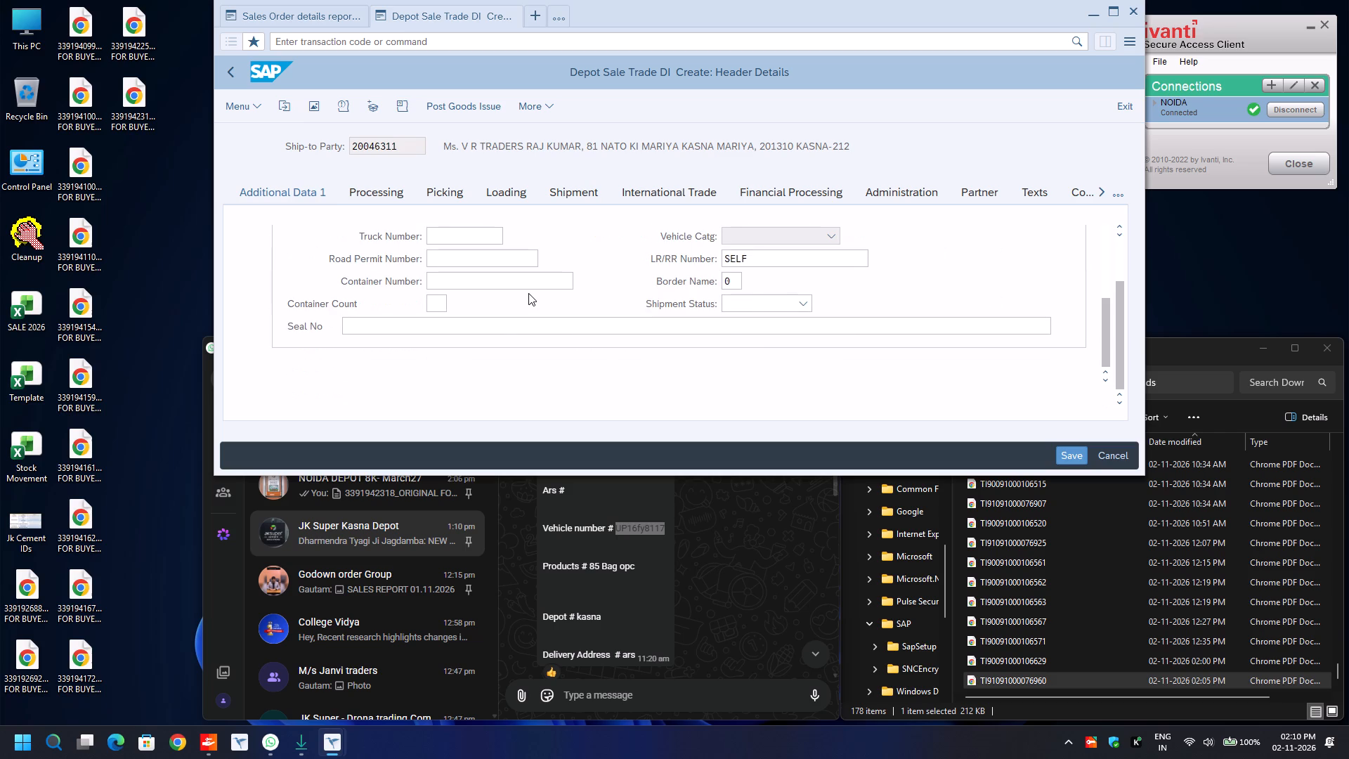
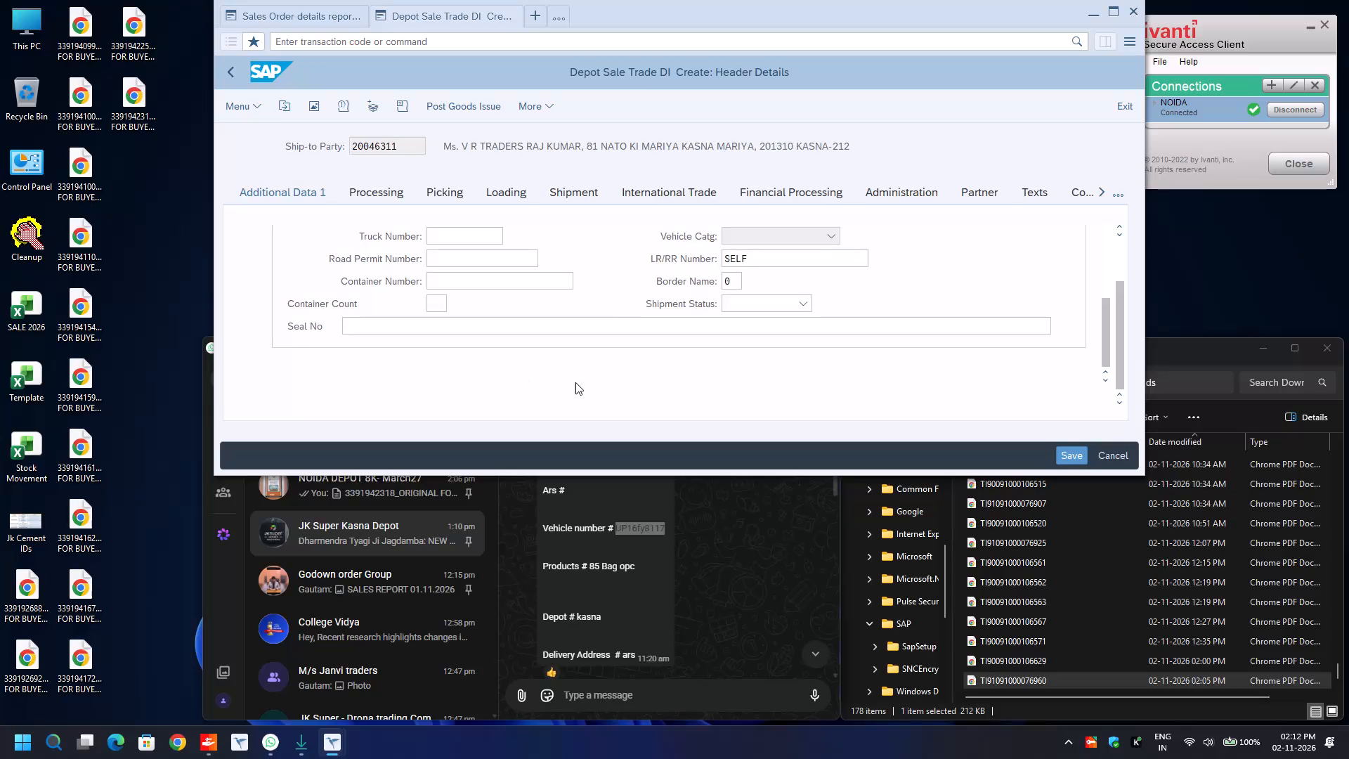
Return from the header details to the delivery overview and post the goods issue for V R Traders' delivery.
{"action": "scroll", "coordinate": [606, 294], "scroll_direction": "up", "scroll_amount": 1}
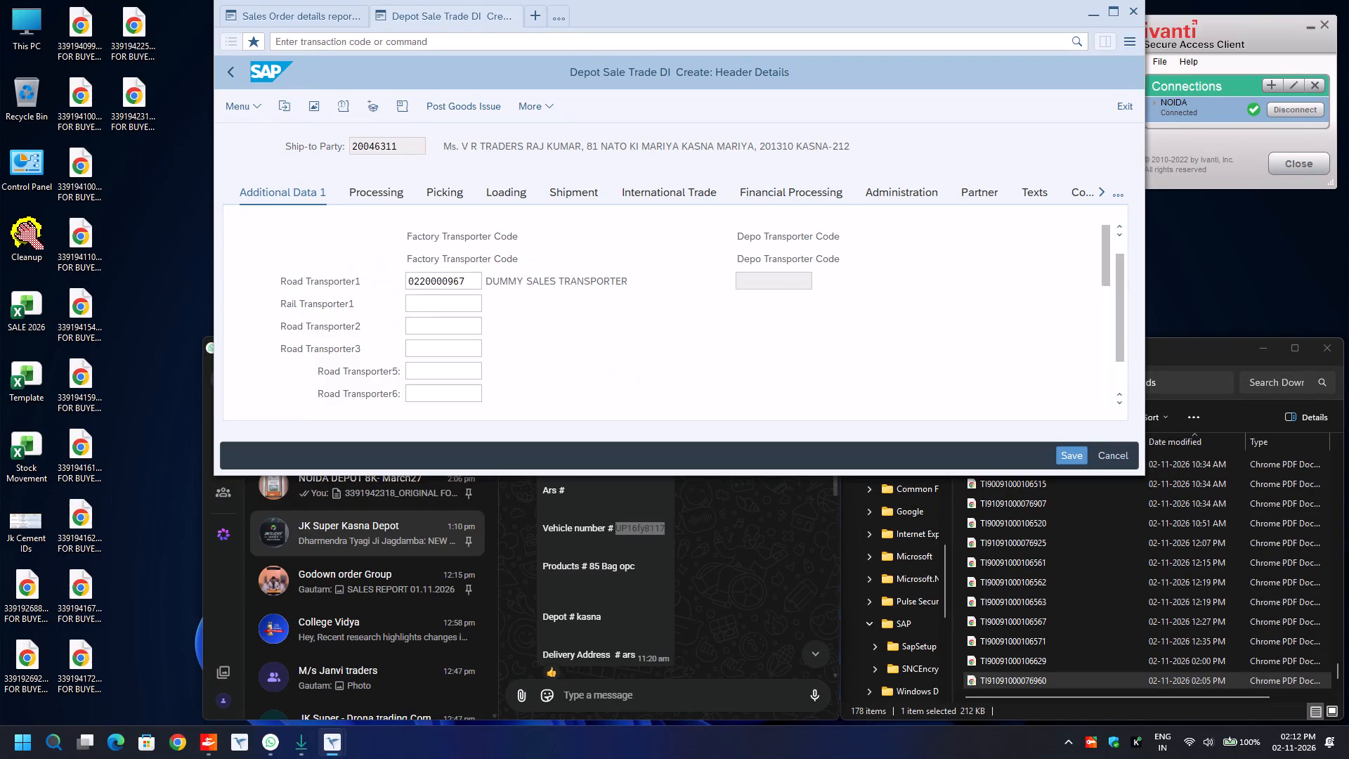
{"action": "scroll", "coordinate": [606, 294], "scroll_direction": "up", "scroll_amount": 2}
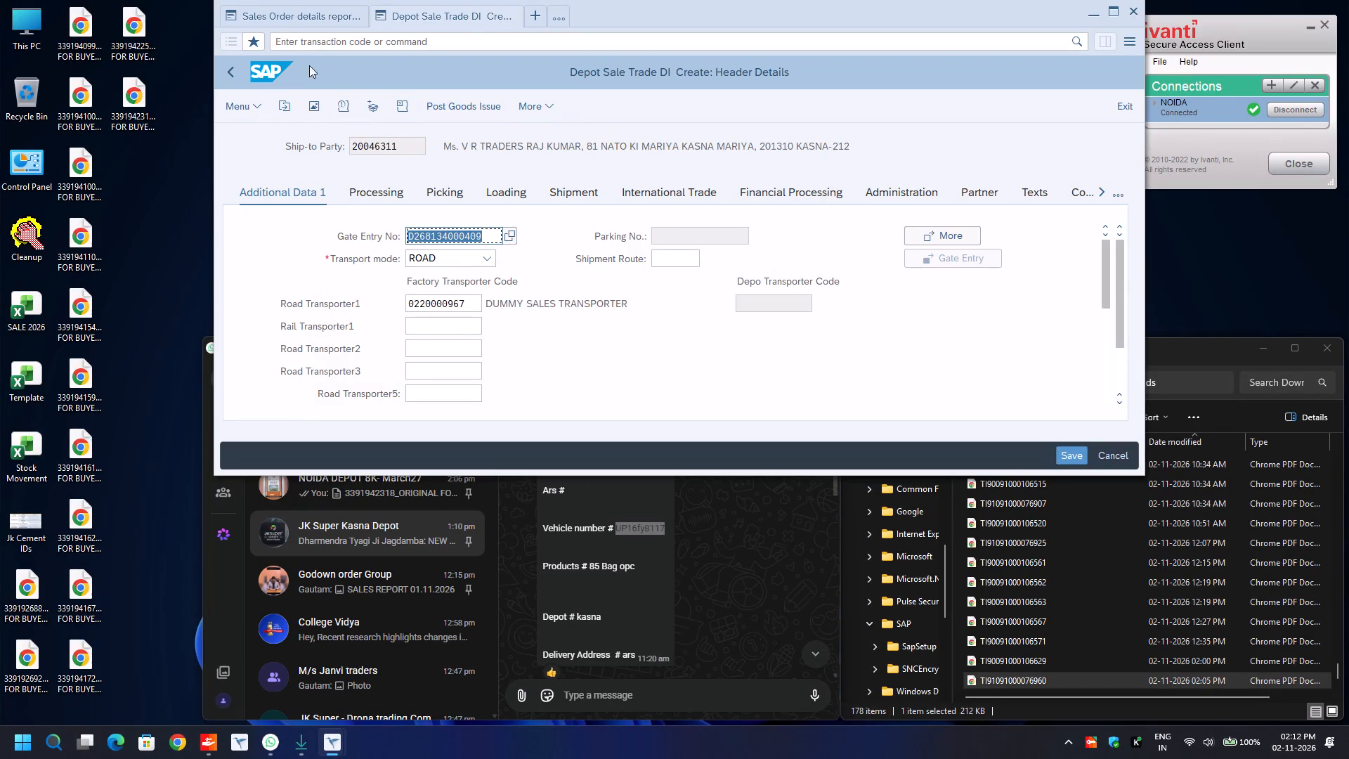
{"action": "left_click", "coordinate": [225, 75]}
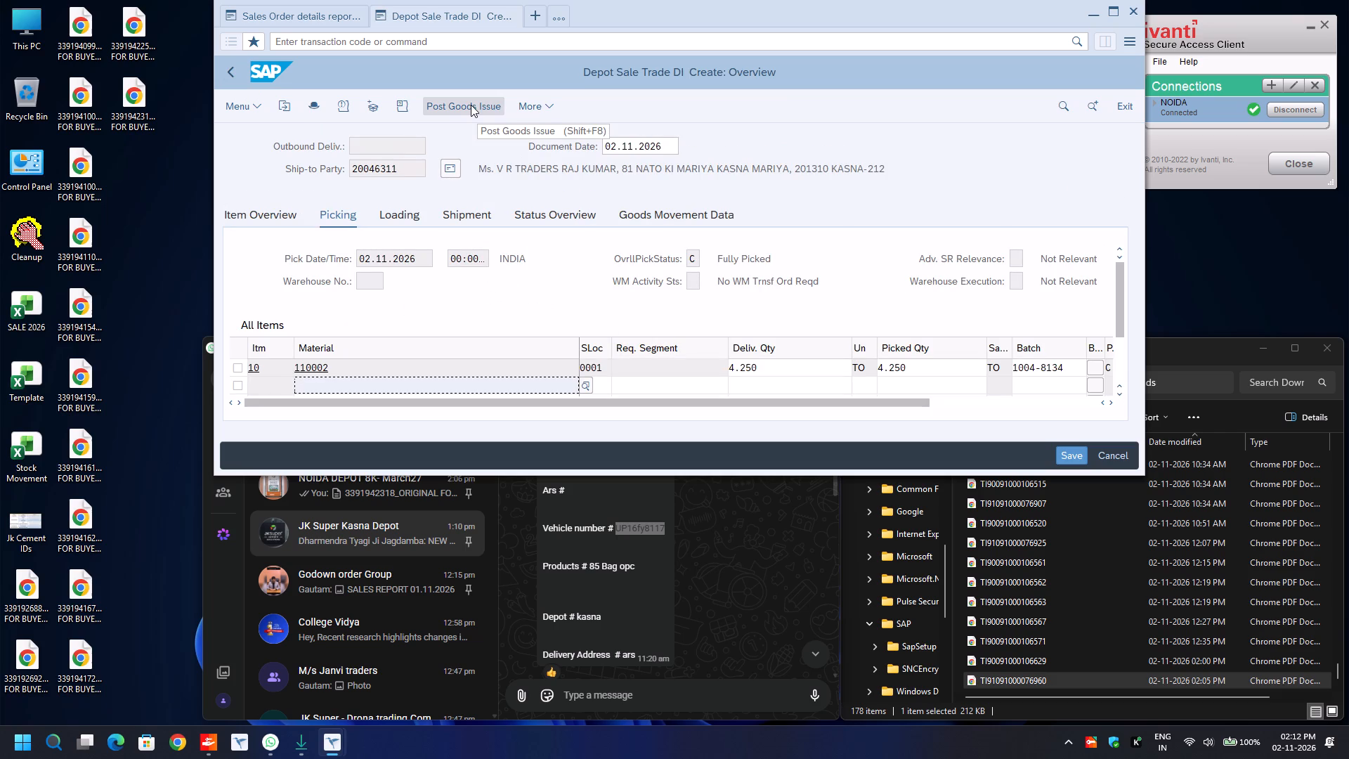
{"action": "left_click_drag", "start_coordinate": [471, 105], "coordinate": [464, 106]}
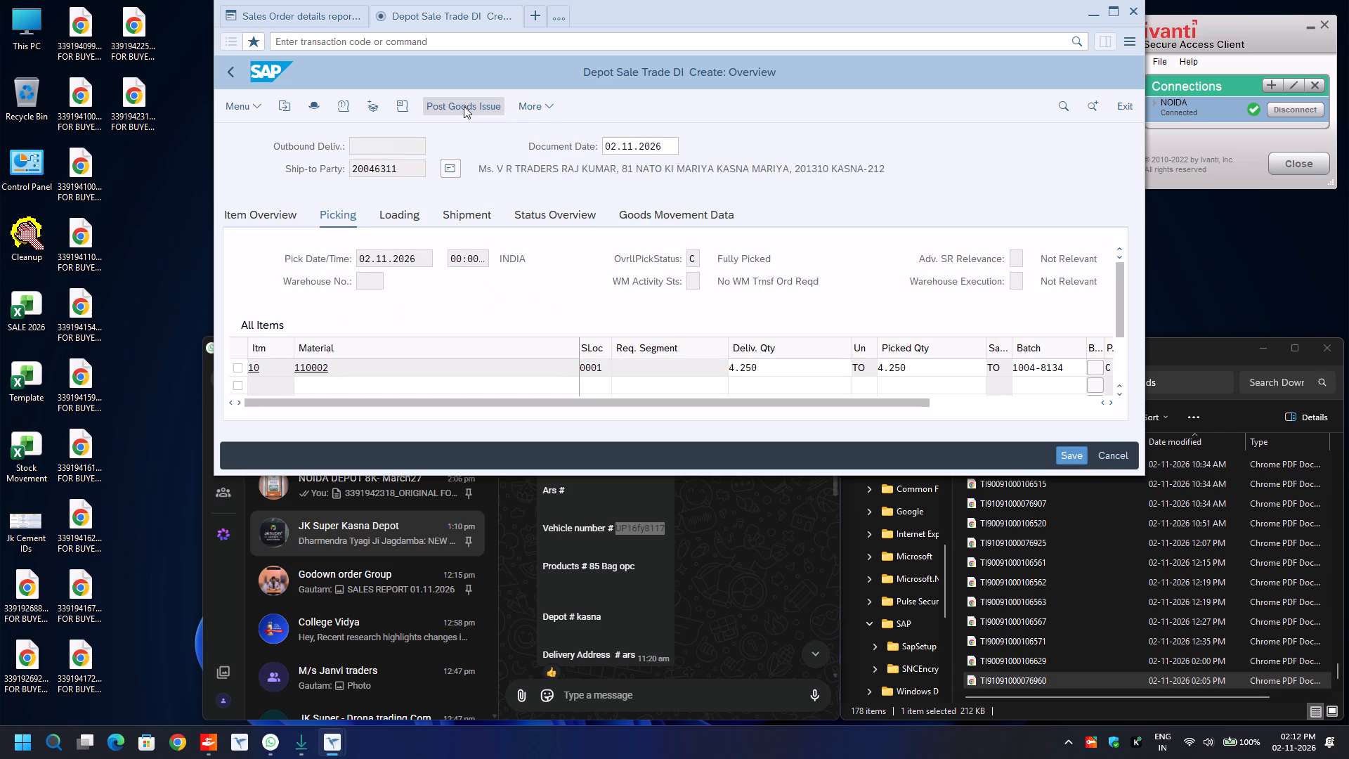
{"action": "left_click", "coordinate": [536, 11]}
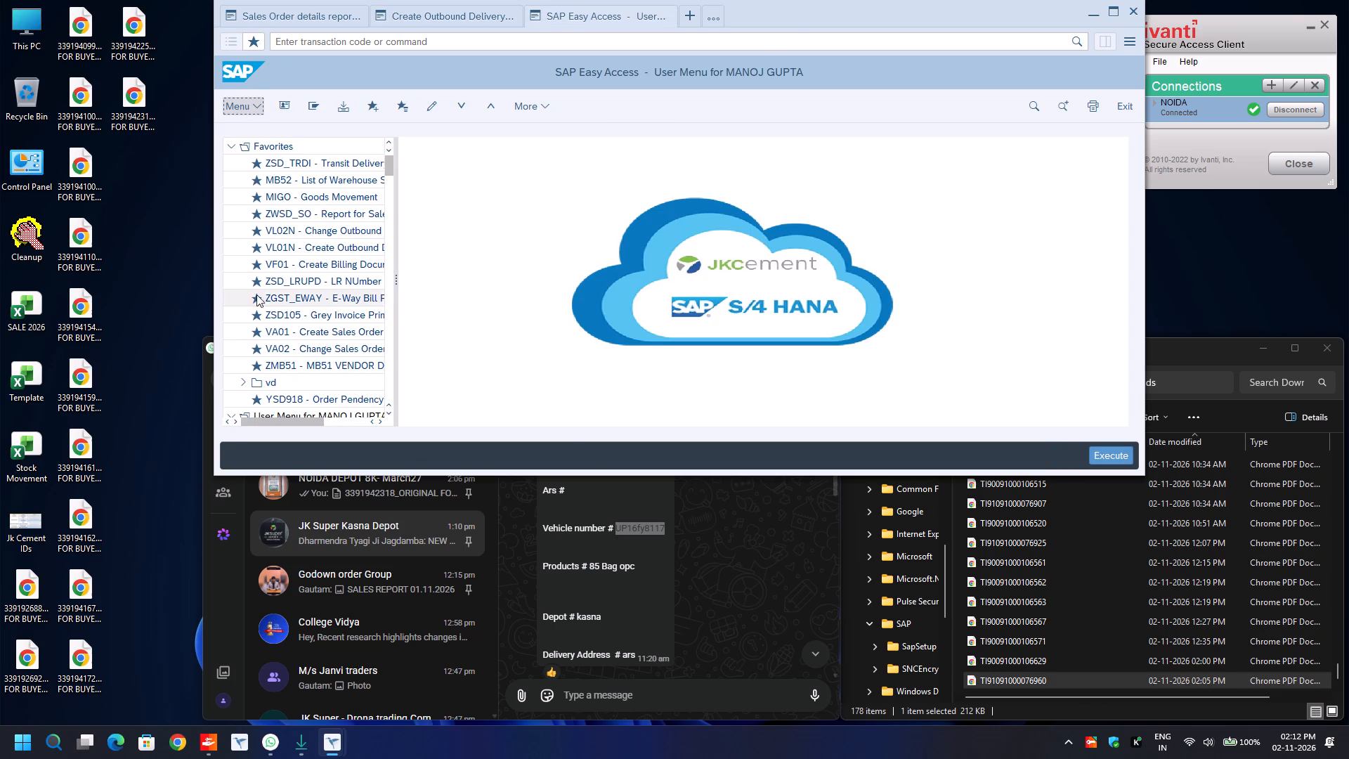
{"action": "left_click", "coordinate": [279, 288]}
{"action": "left_click", "coordinate": [311, 301]}
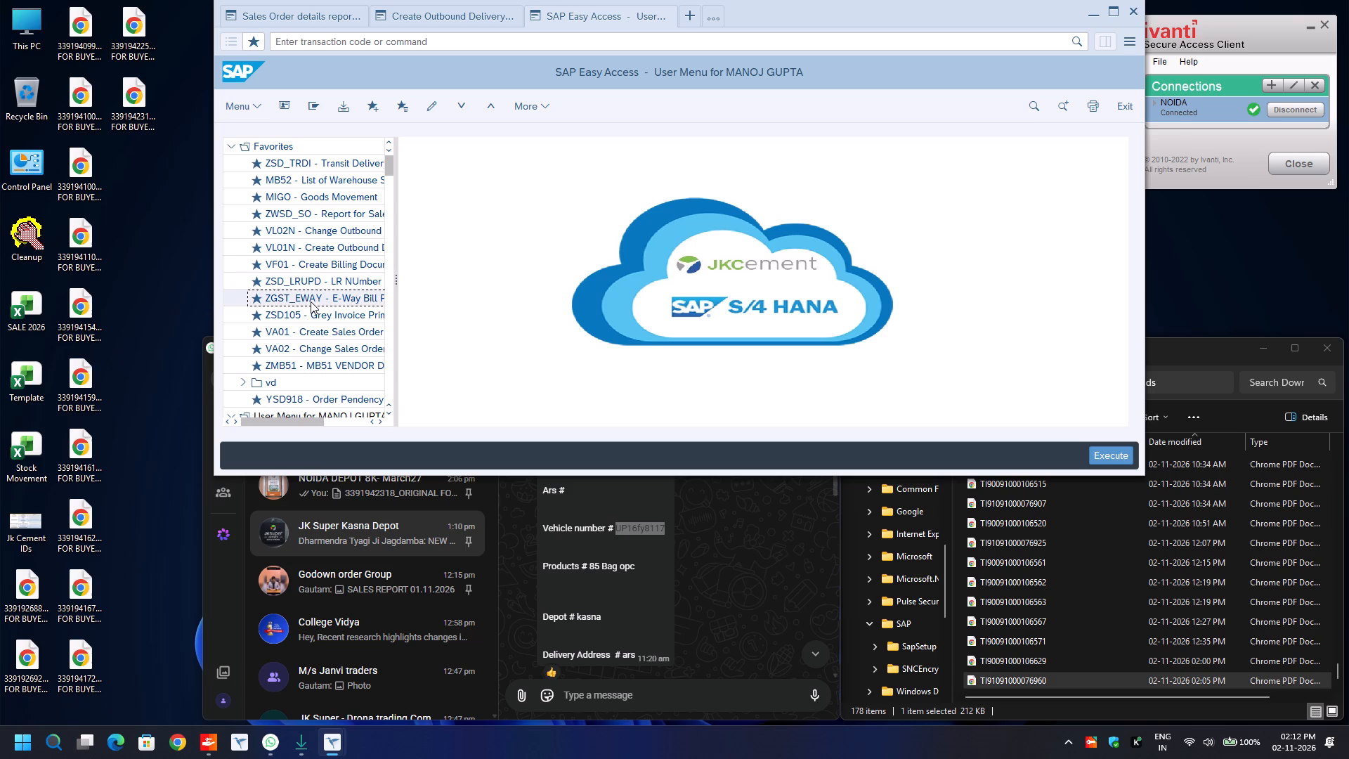
{"action": "double_click", "coordinate": [297, 264]}
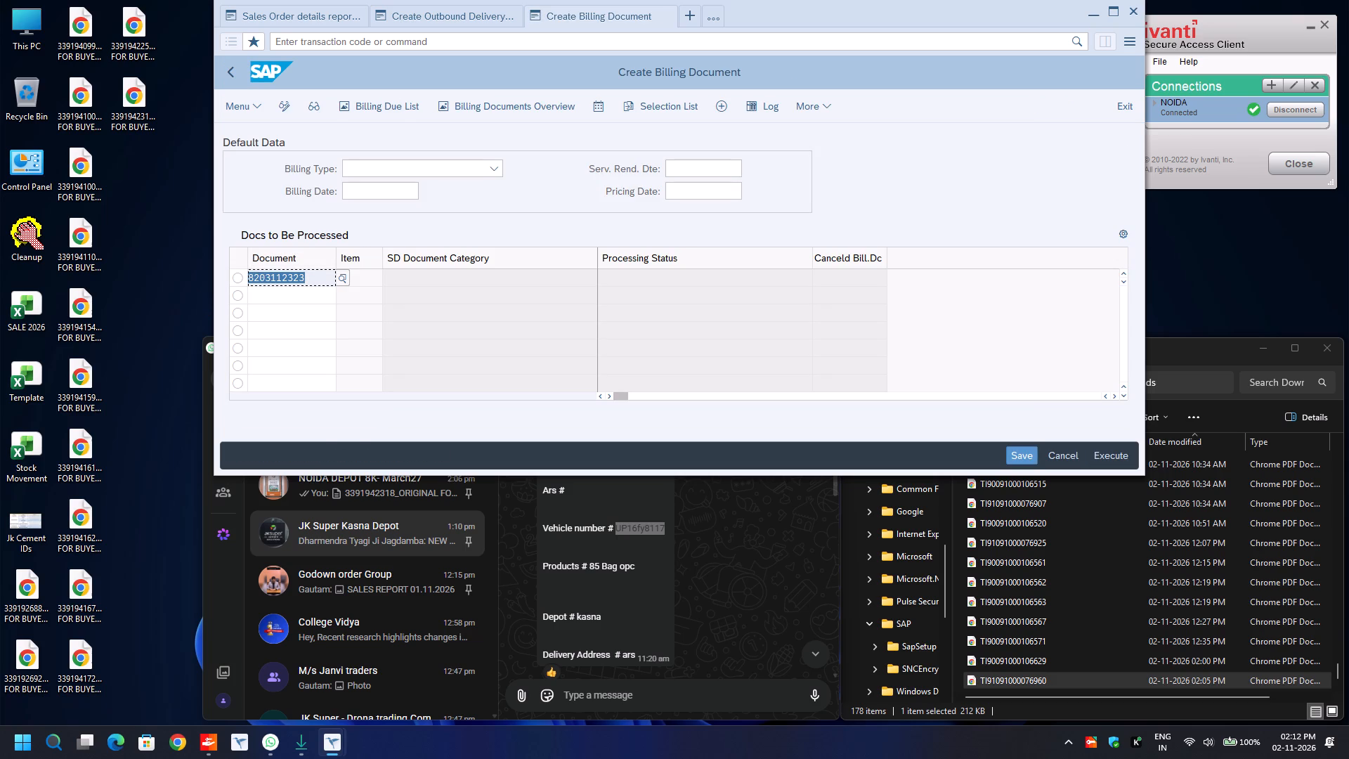
{"action": "key", "text": "ctrl+c"}
{"action": "left_click", "coordinate": [42, 384]}
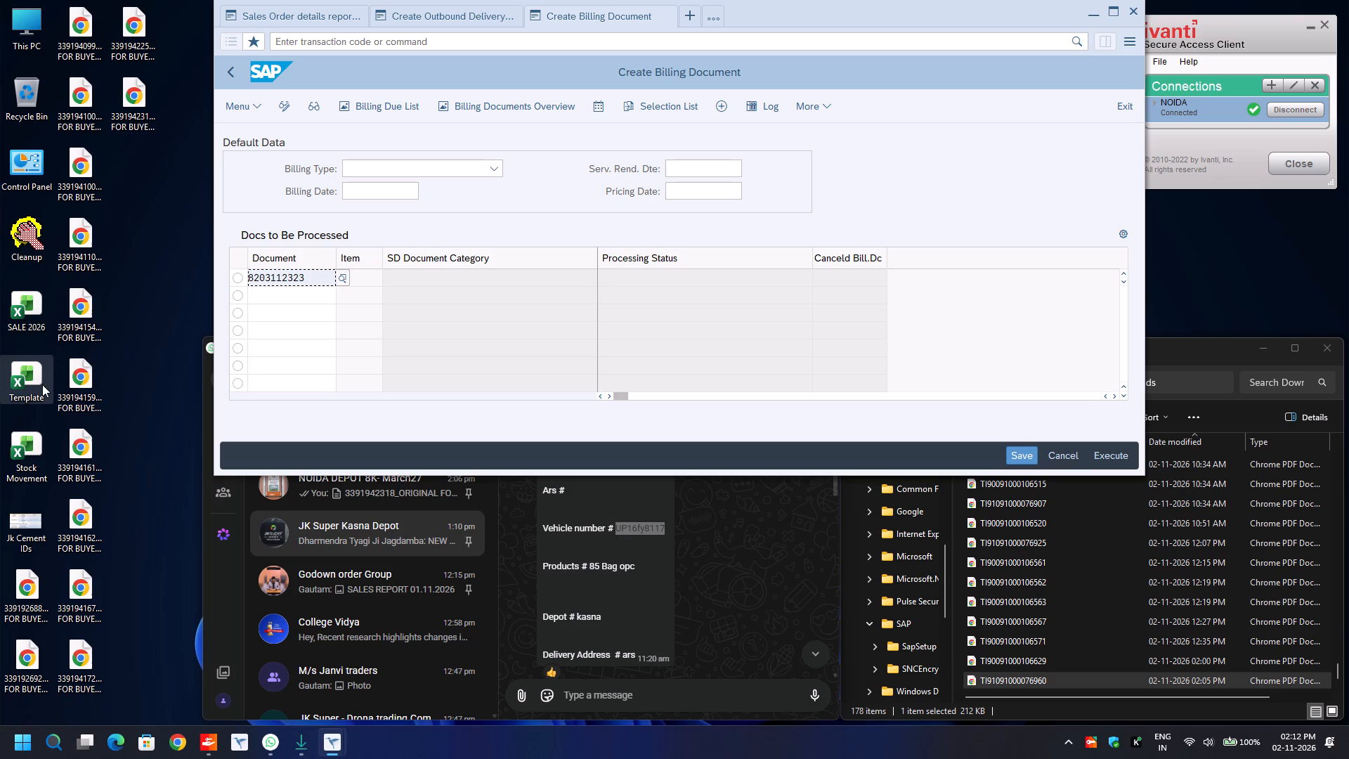
{"action": "key", "text": "Return"}
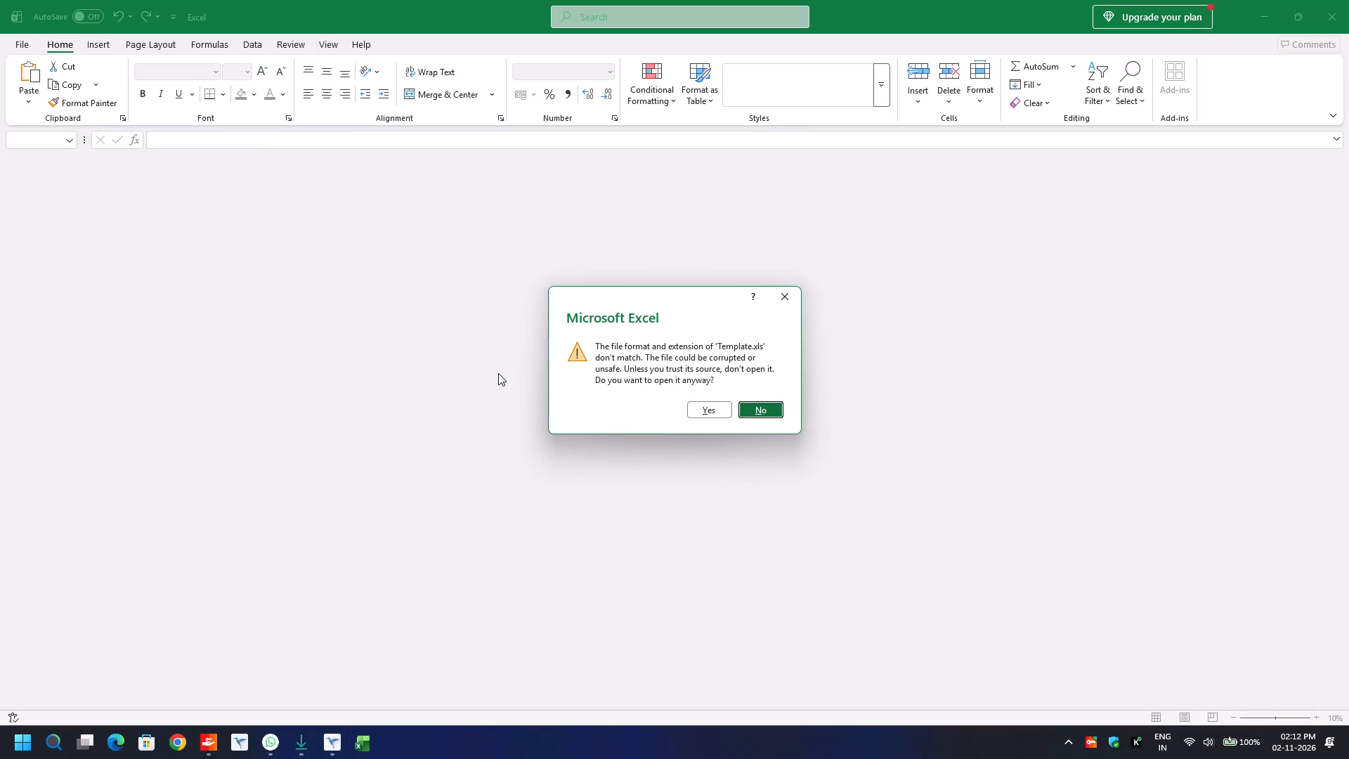
{"action": "left_click", "coordinate": [700, 411]}
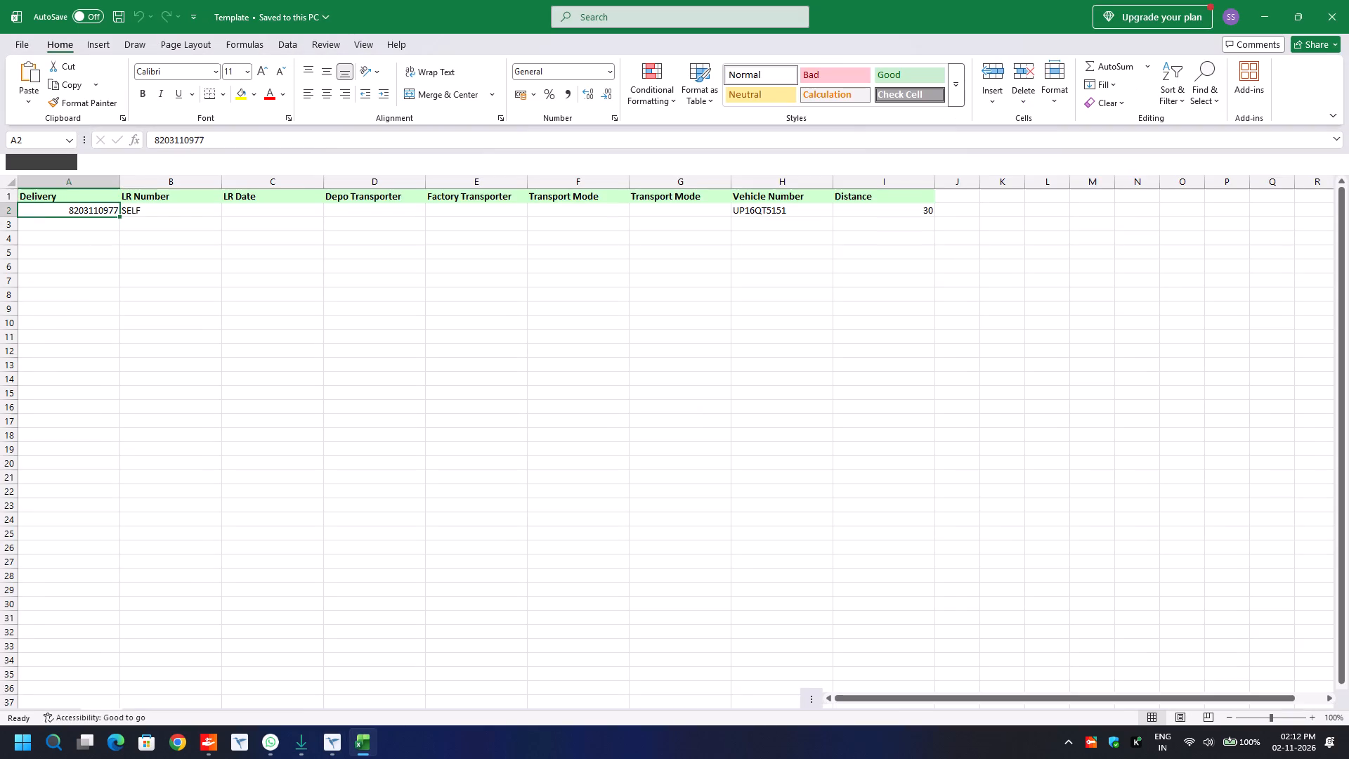
{"action": "key", "text": "ctrl+v"}
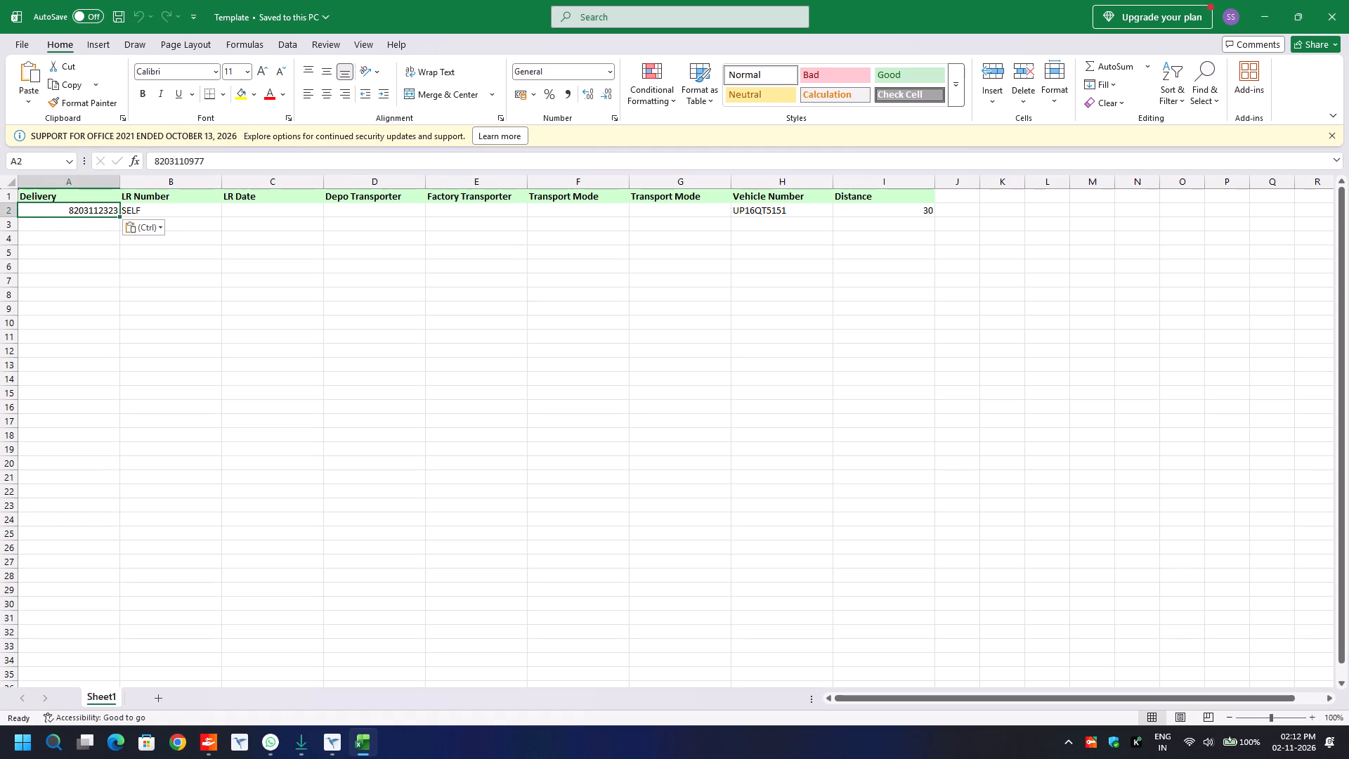
{"action": "double_click", "coordinate": [904, 1]}
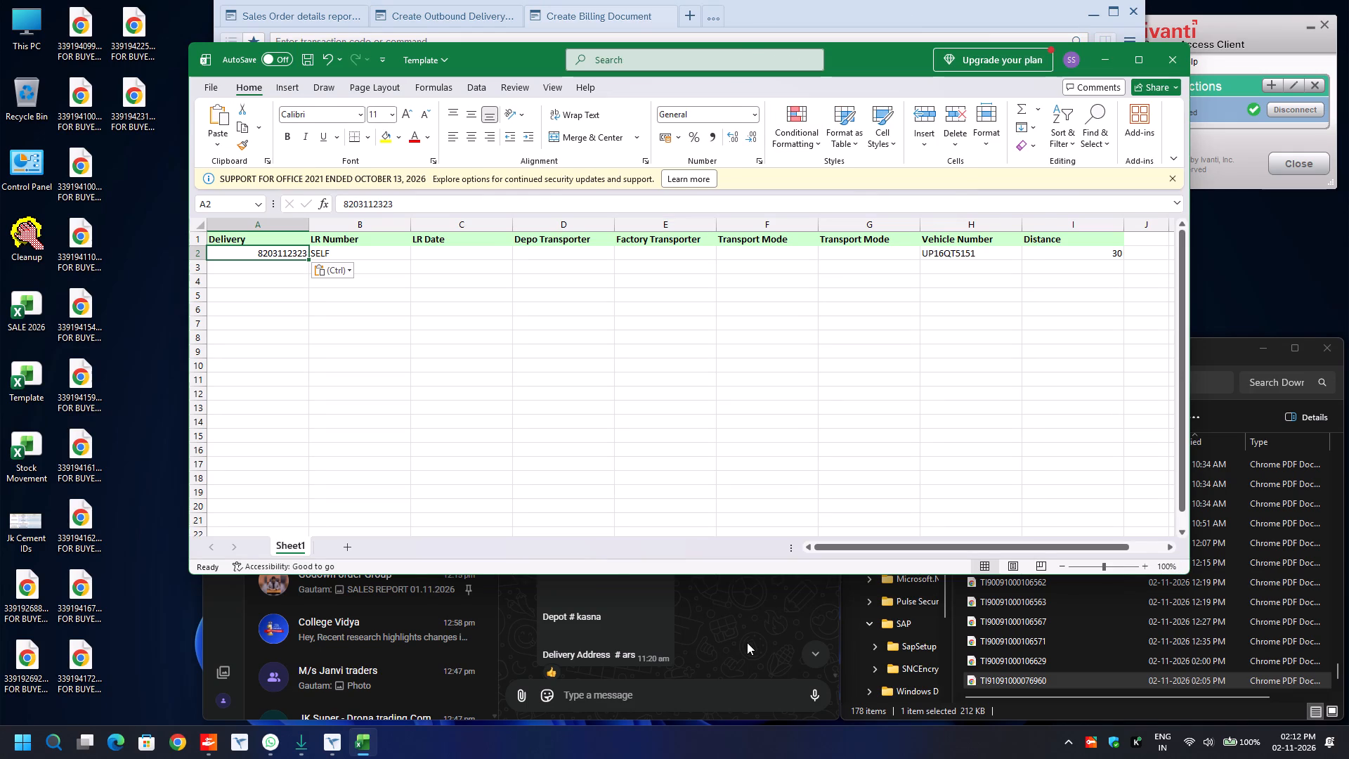
{"action": "scroll", "coordinate": [747, 642], "scroll_direction": "up", "scroll_amount": 2}
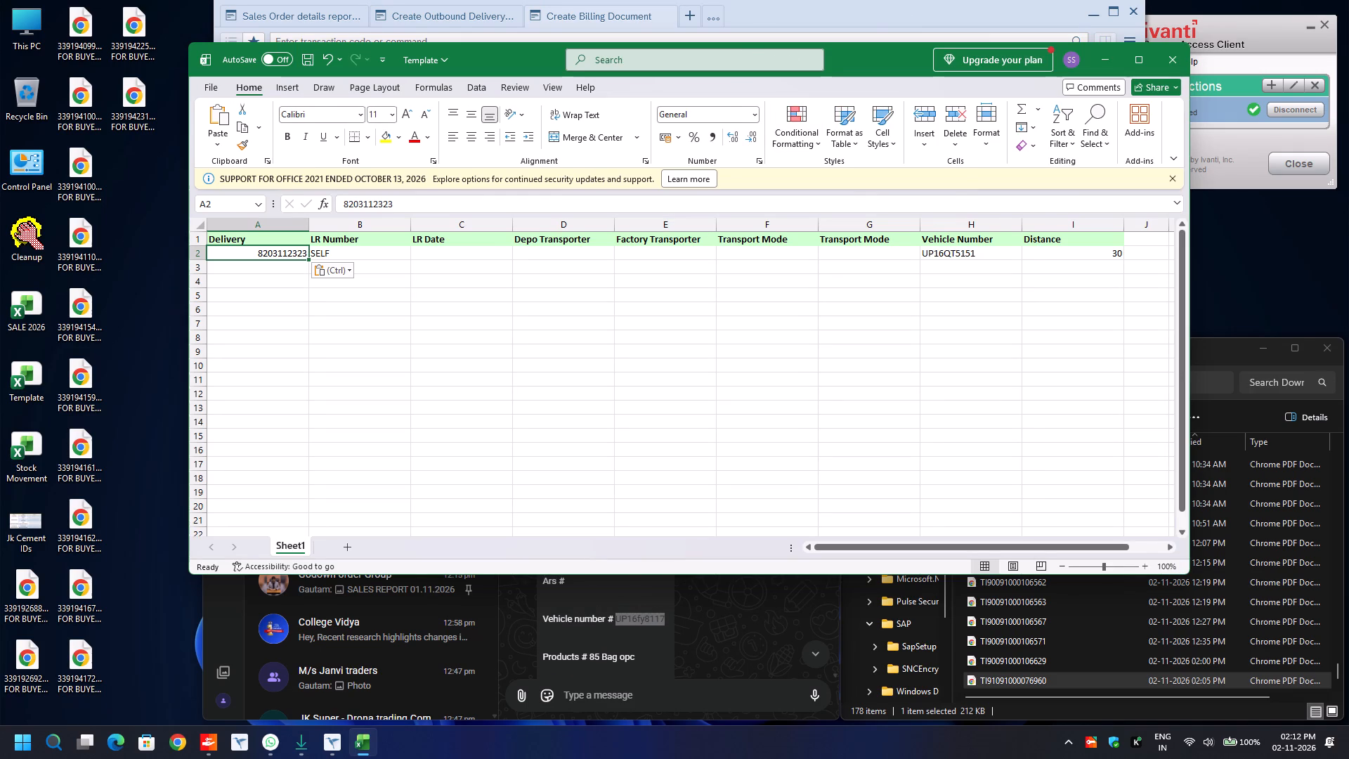
{"action": "left_click", "coordinate": [943, 254]}
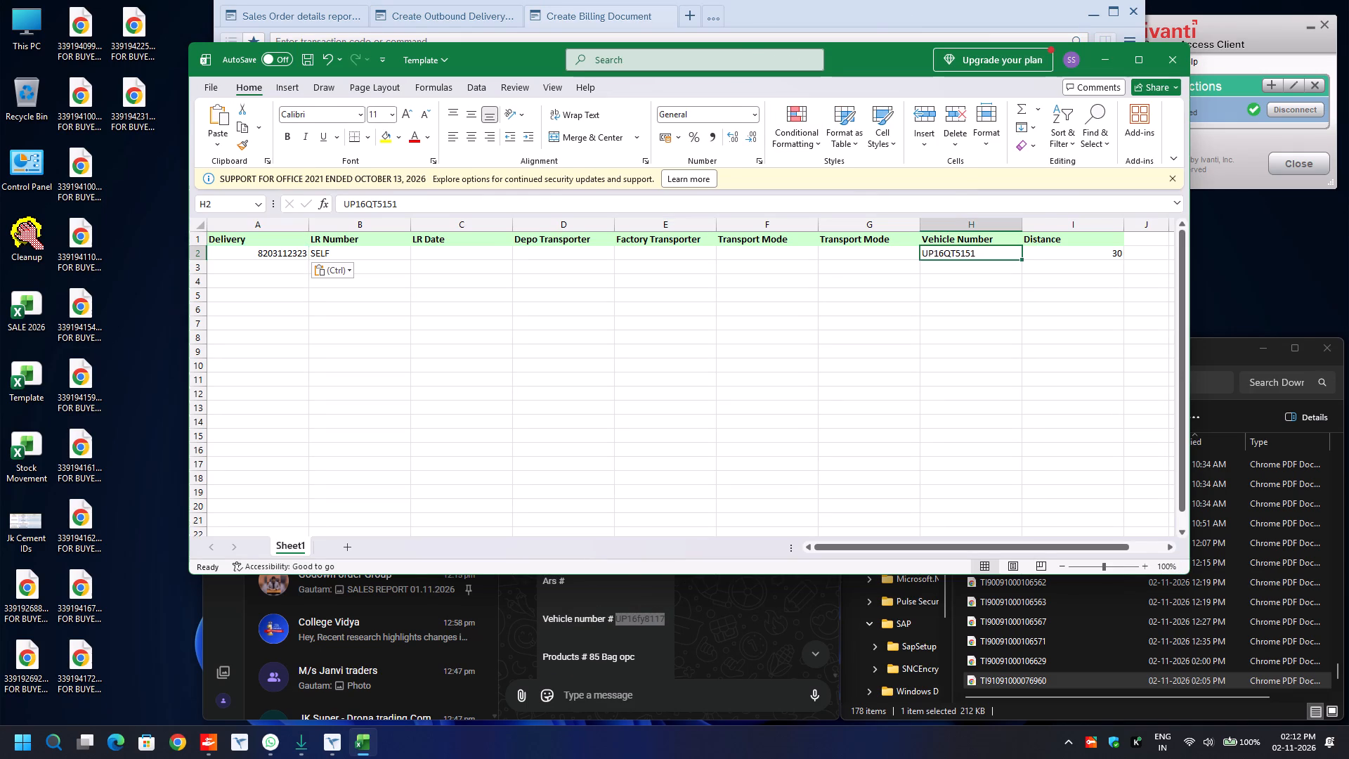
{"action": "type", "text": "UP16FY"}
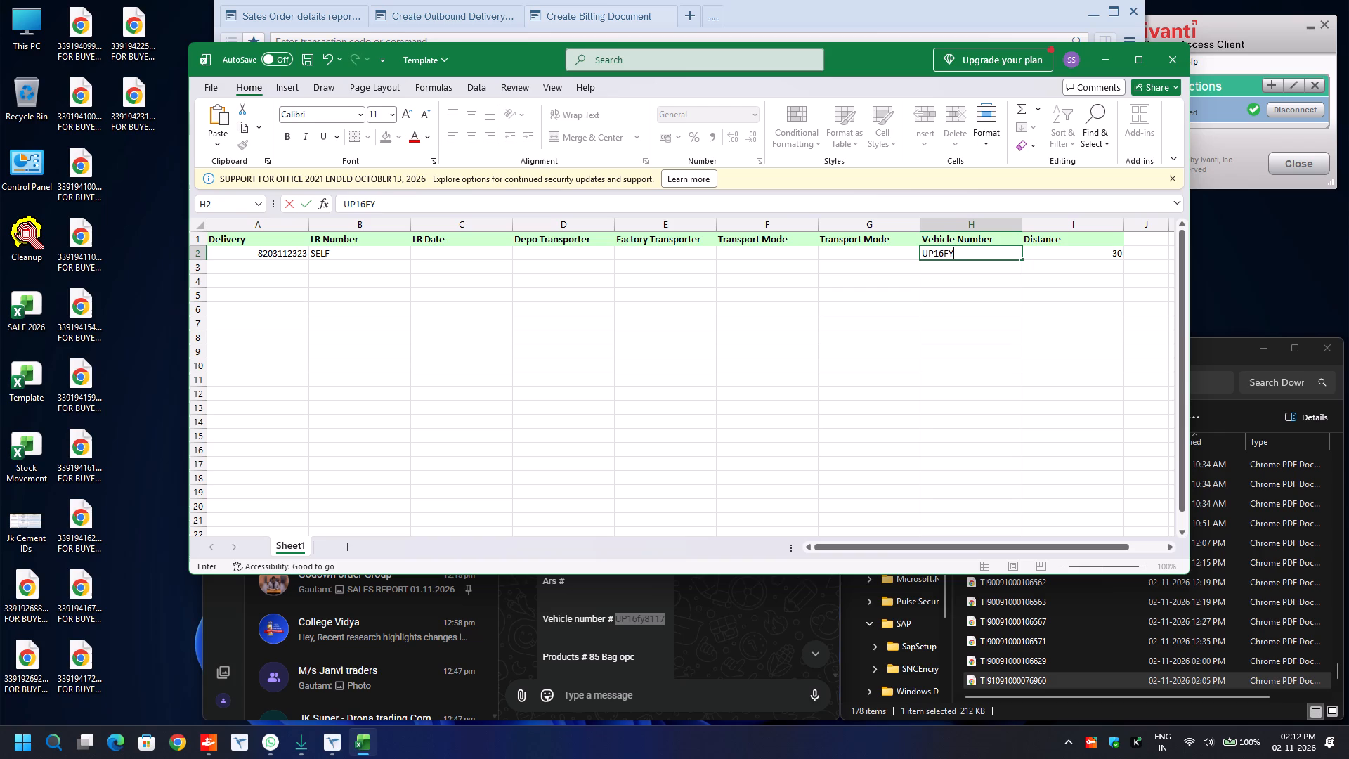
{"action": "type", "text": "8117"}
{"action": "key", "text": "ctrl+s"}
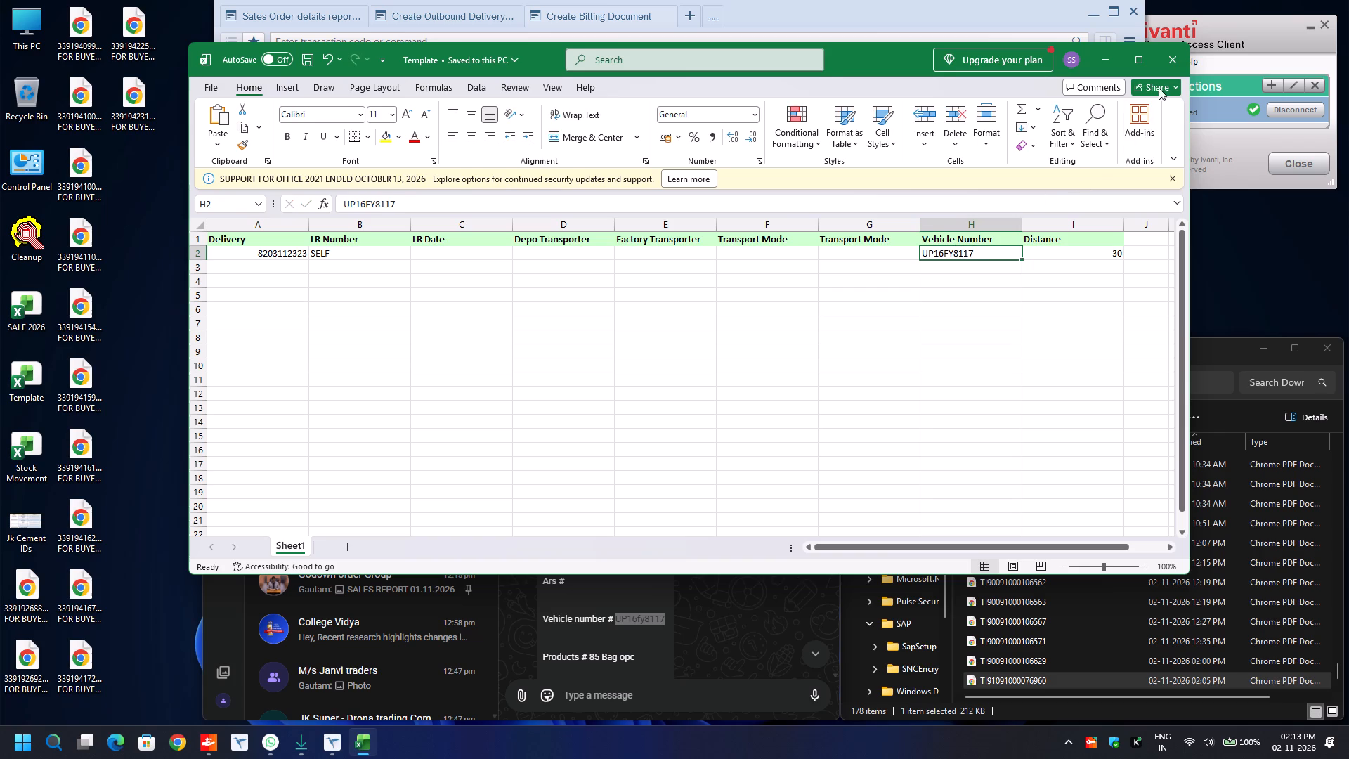
{"action": "left_click", "coordinate": [1170, 66]}
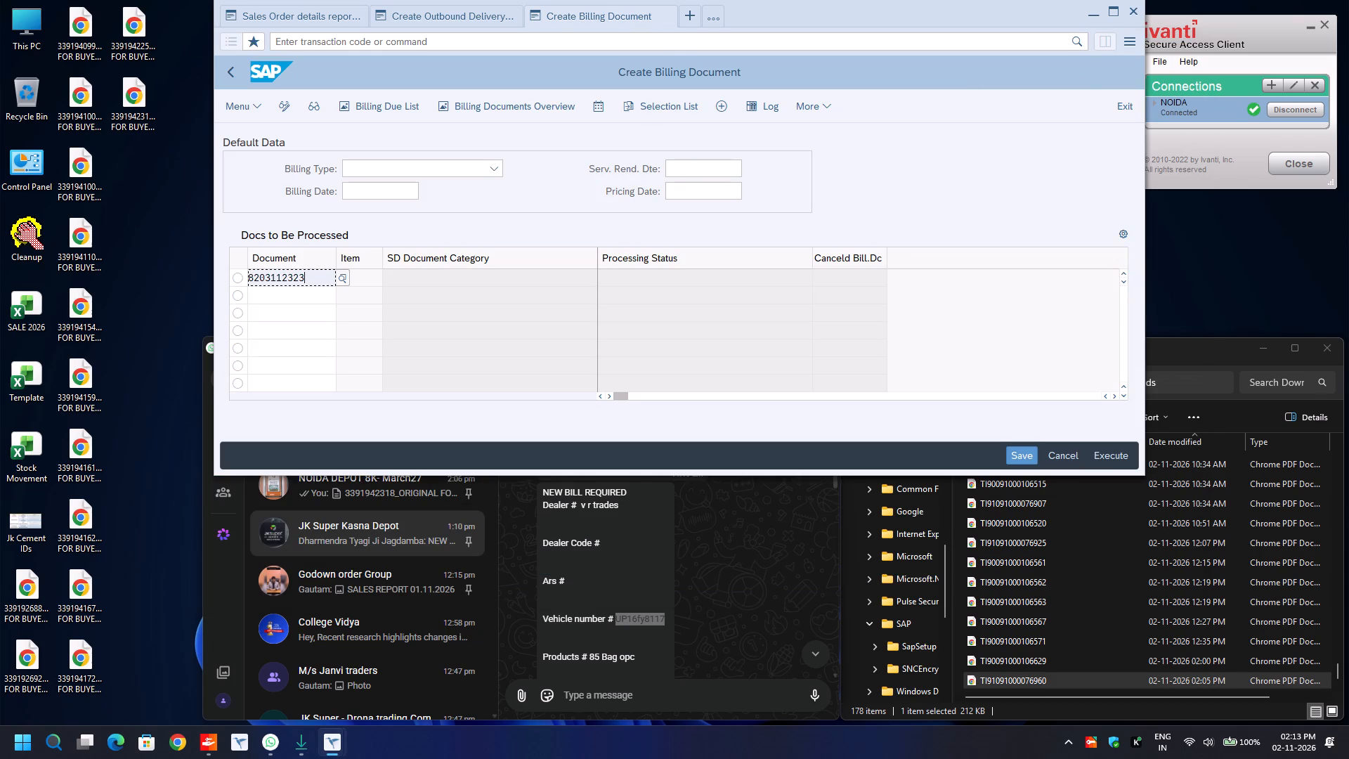
Start the ZSD_LRUPD LR update in a new session and choose Template.xls from the desktop as its file.
{"action": "left_click", "coordinate": [686, 17]}
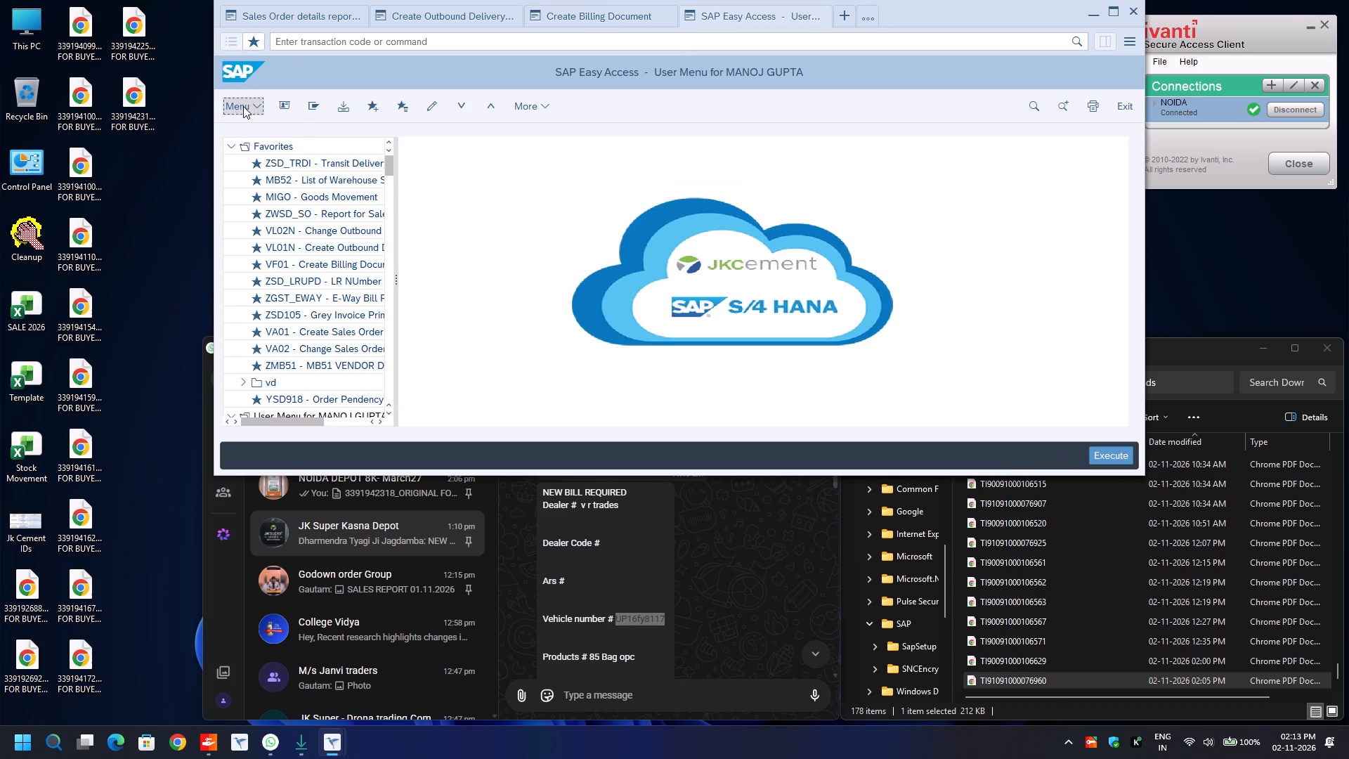
{"action": "double_click", "coordinate": [292, 279]}
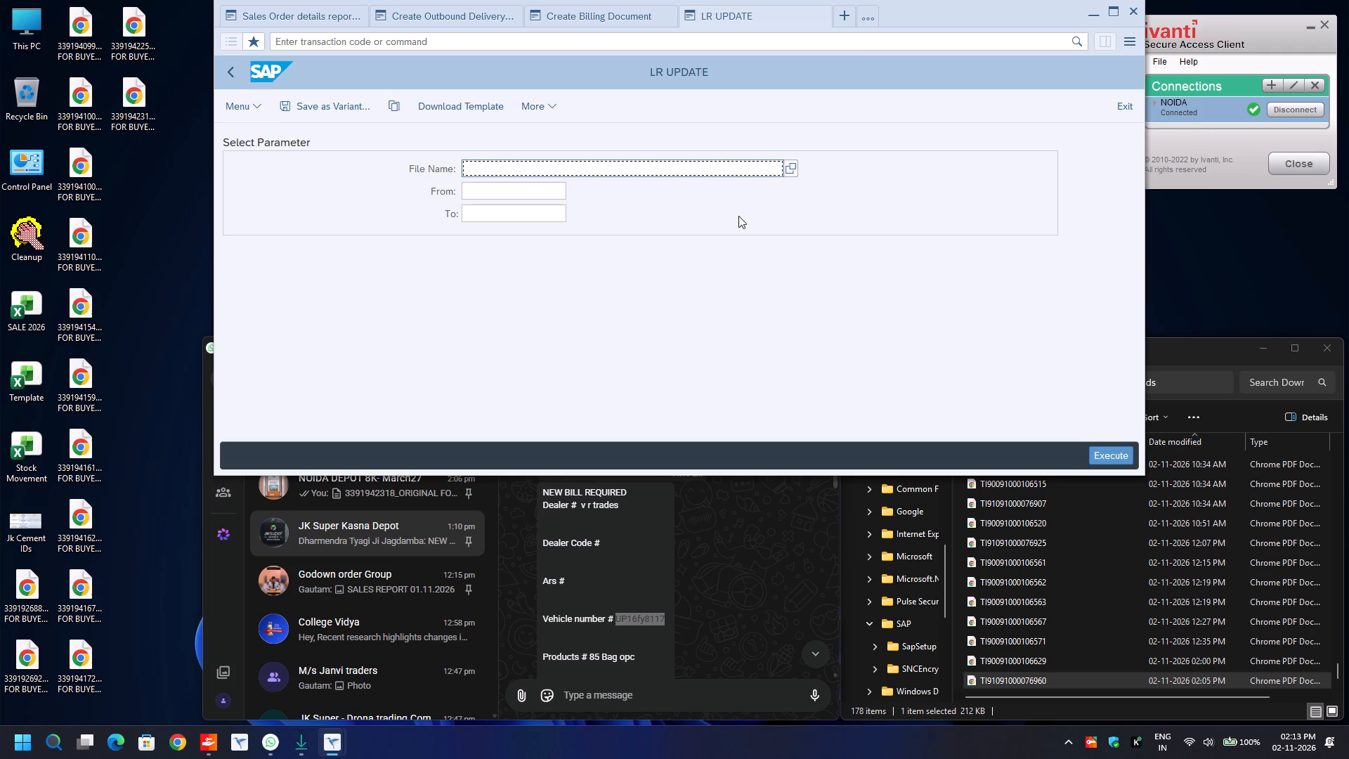
{"action": "left_click", "coordinate": [788, 172]}
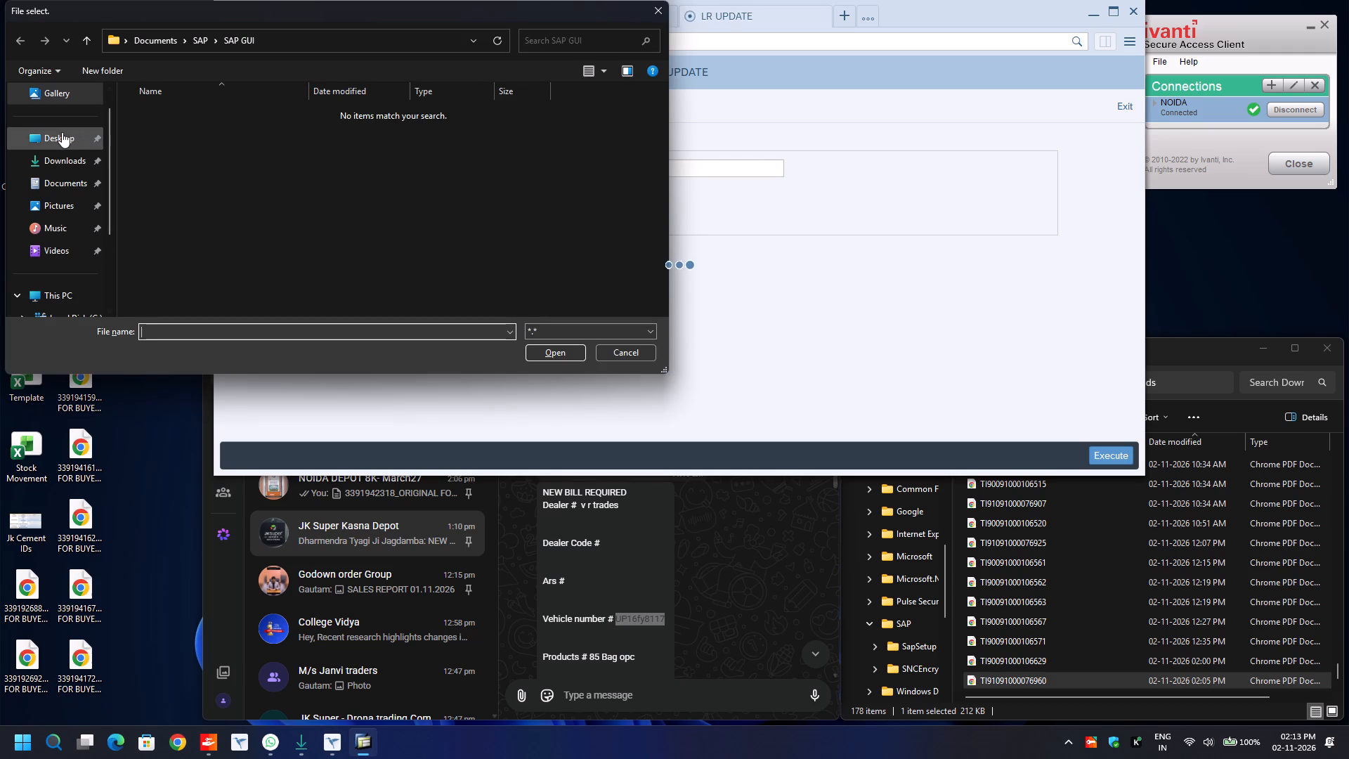
{"action": "left_click", "coordinate": [62, 132]}
{"action": "left_click", "coordinate": [252, 167]}
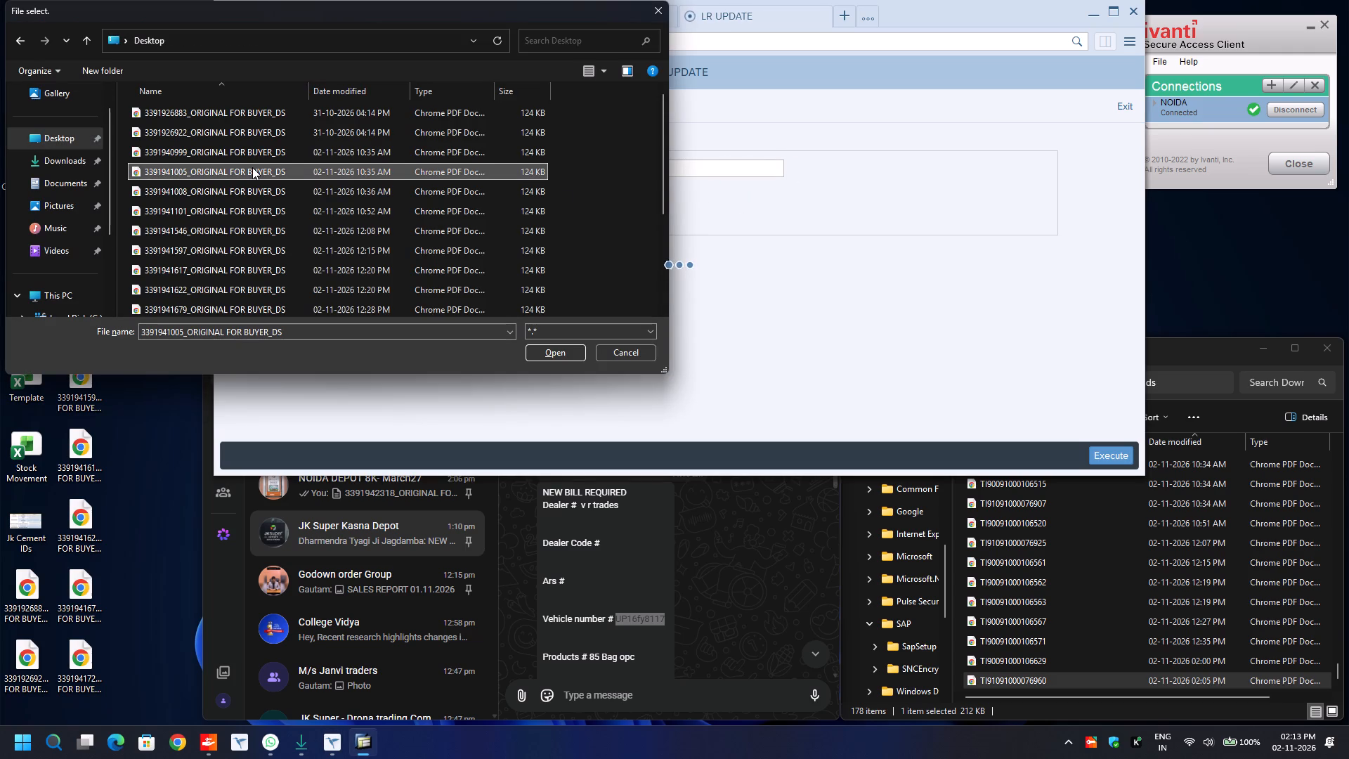
{"action": "key", "text": "t"}
{"action": "key", "text": "Return"}
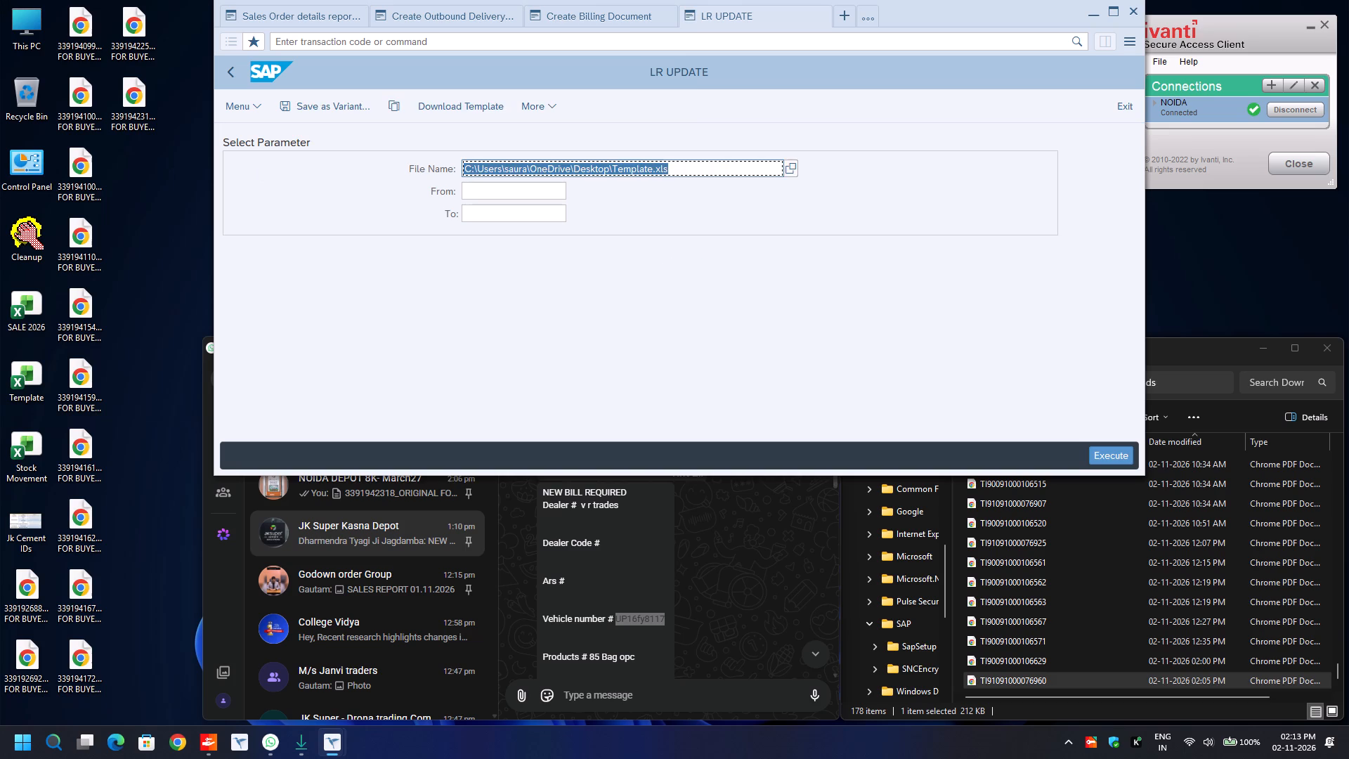
Run the LR update for rows 2 to 2 of the file and close its session.
{"action": "key", "text": "Tab"}
{"action": "key", "text": "2"}
{"action": "key", "text": "Tab"}
{"action": "key", "text": "2"}
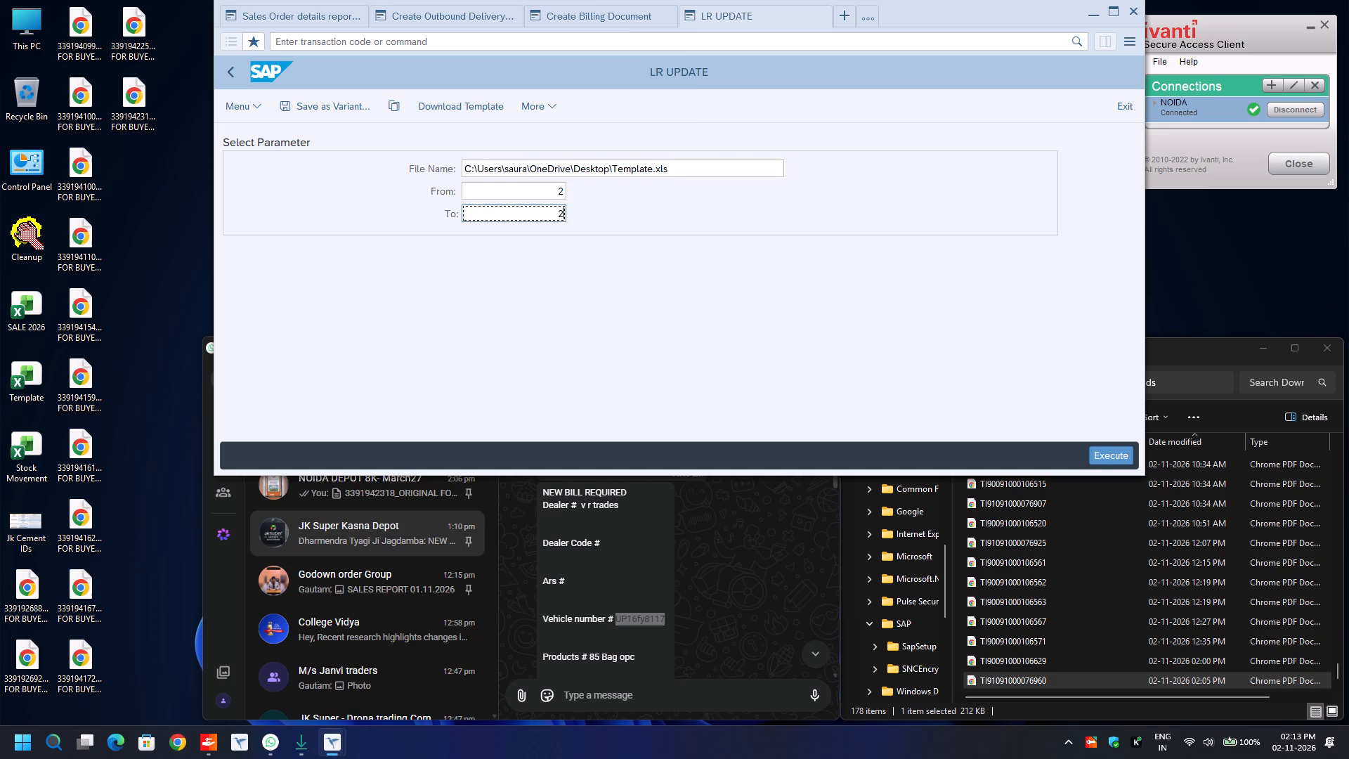
{"action": "key", "text": "Tab"}
{"action": "key", "text": "Return"}
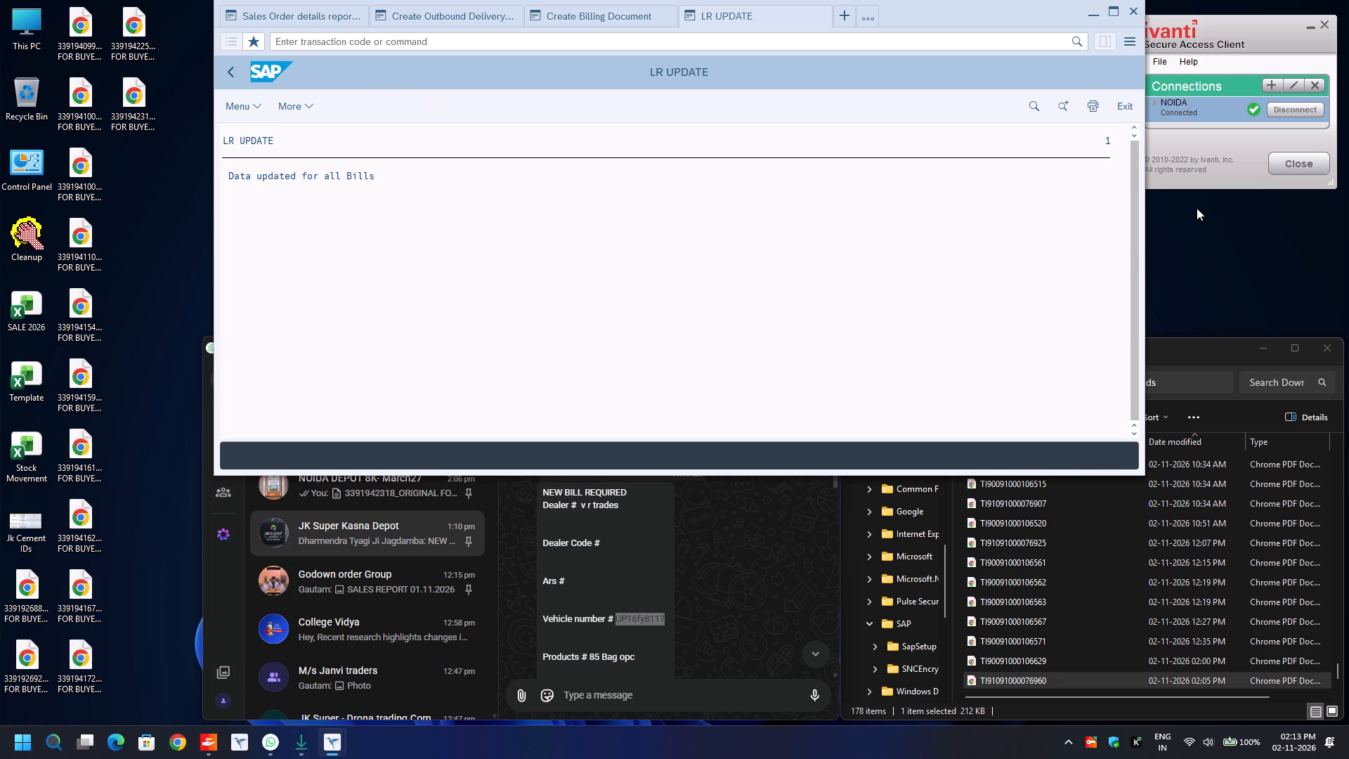
{"action": "left_click", "coordinate": [821, 15]}
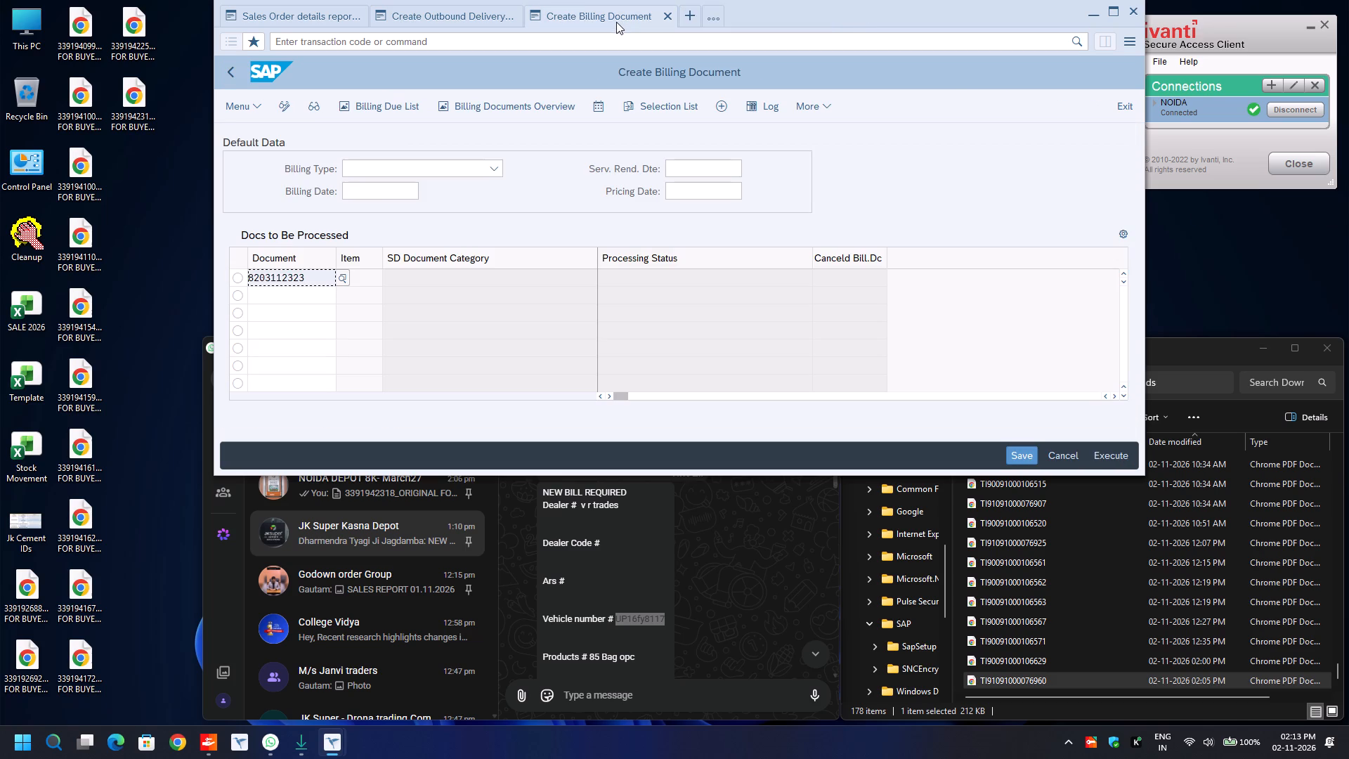
Leave billing document creation, open the ZGST_EWAY e-Document Cockpit and select e-Invoice with the Sales and Distribution process.
{"action": "left_click", "coordinate": [589, 39]}
{"action": "type", "text": "/n"}
{"action": "key", "text": "Return"}
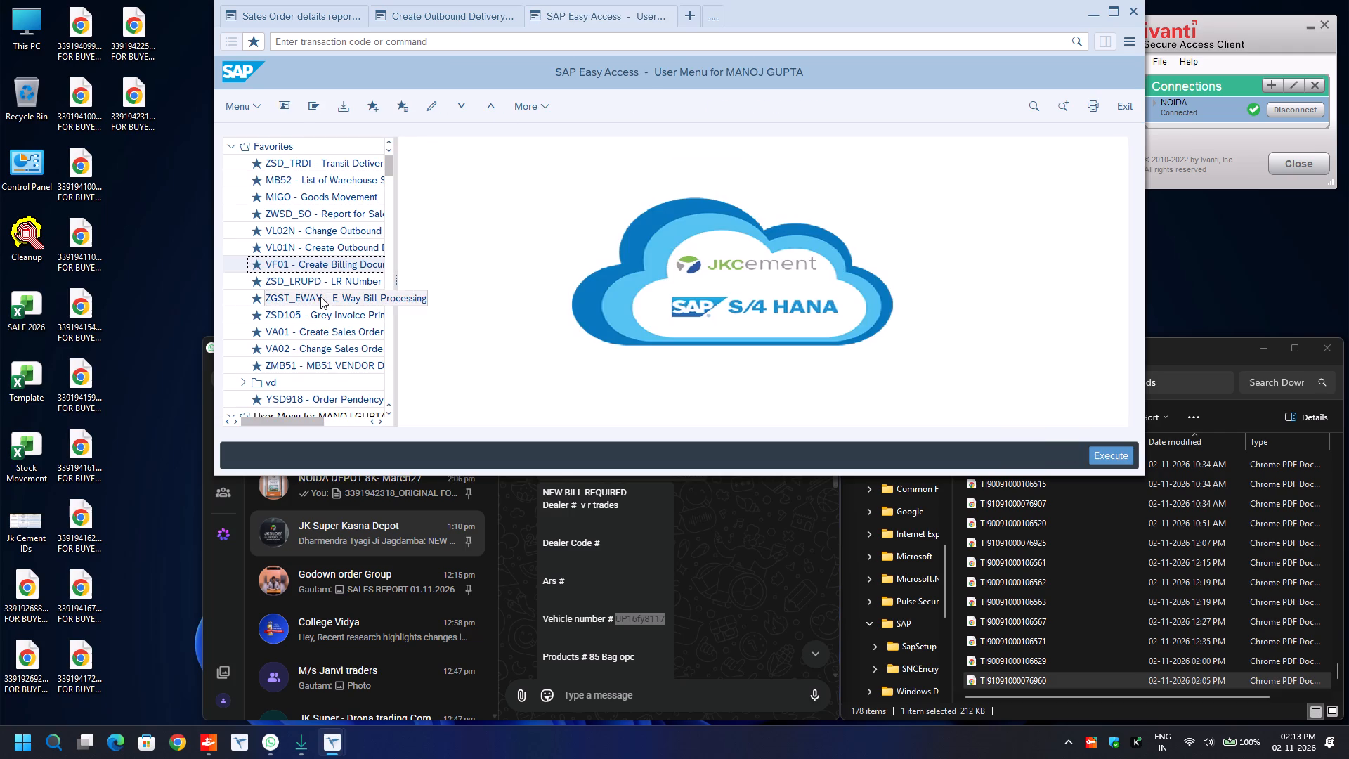
{"action": "double_click", "coordinate": [320, 297]}
{"action": "left_click", "coordinate": [452, 196]}
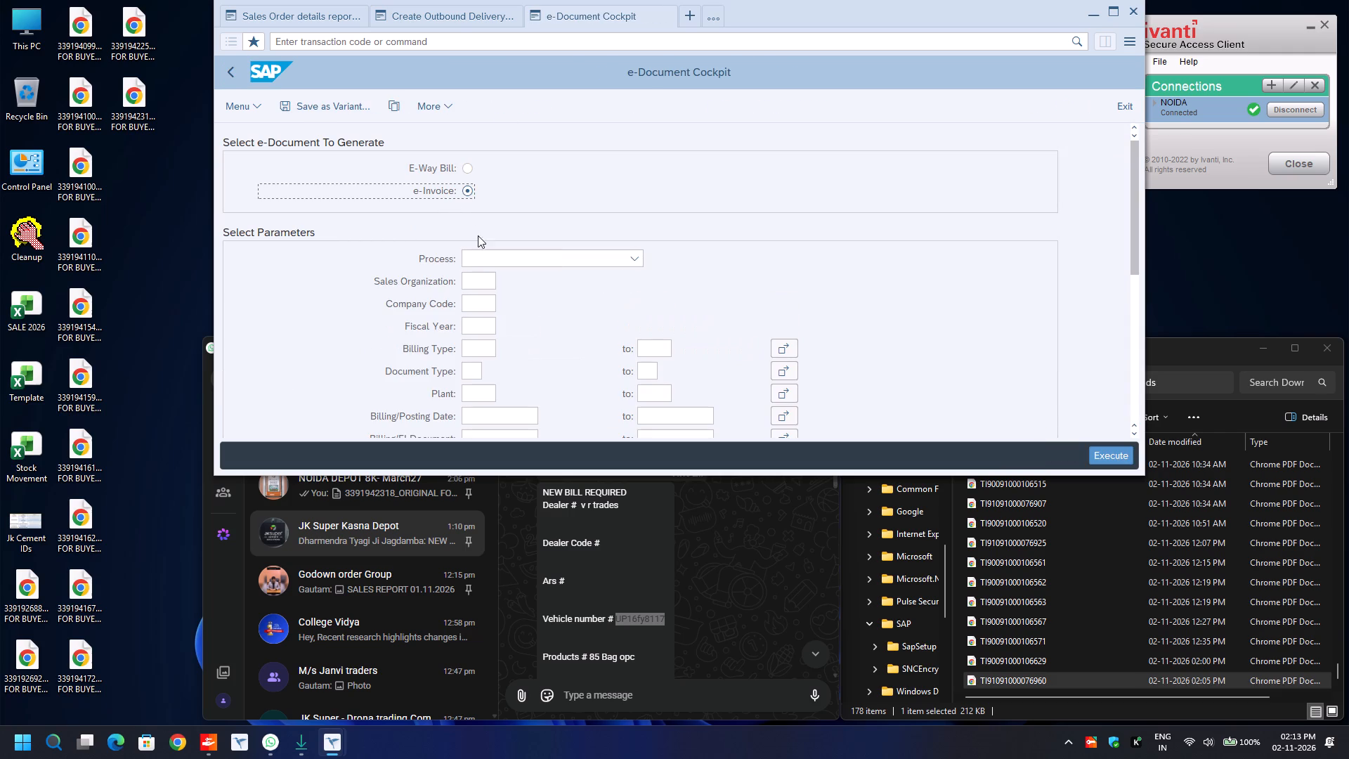
{"action": "left_click", "coordinate": [478, 257]}
{"action": "left_click", "coordinate": [478, 280]}
Set the sales organization to 1000 and the plant to 8134, and fill in the billing/posting date from its earlier entries.
{"action": "left_click", "coordinate": [478, 280]}
{"action": "key", "text": "BackSpace"}
{"action": "key", "text": "Down"}
{"action": "key", "text": "Return"}
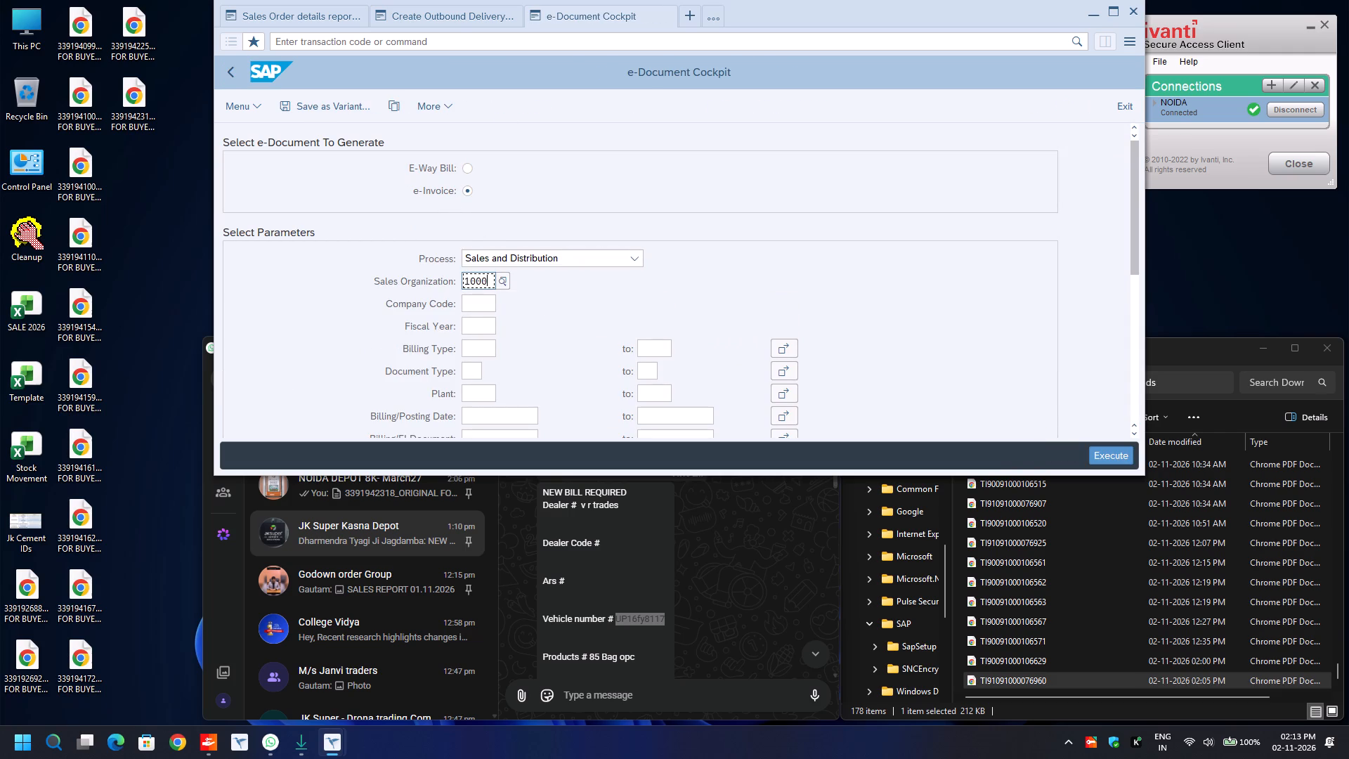
{"action": "left_click", "coordinate": [481, 395]}
{"action": "key", "text": "BackSpace"}
{"action": "key", "text": "Down"}
{"action": "key", "text": "Return"}
{"action": "key", "text": "BackSpace"}
{"action": "key", "text": "BackSpace"}
{"action": "key", "text": "BackSpace"}
{"action": "key", "text": "BackSpace"}
{"action": "type", "text": "8134"}
{"action": "key", "text": "Return"}
{"action": "key", "text": "Down"}
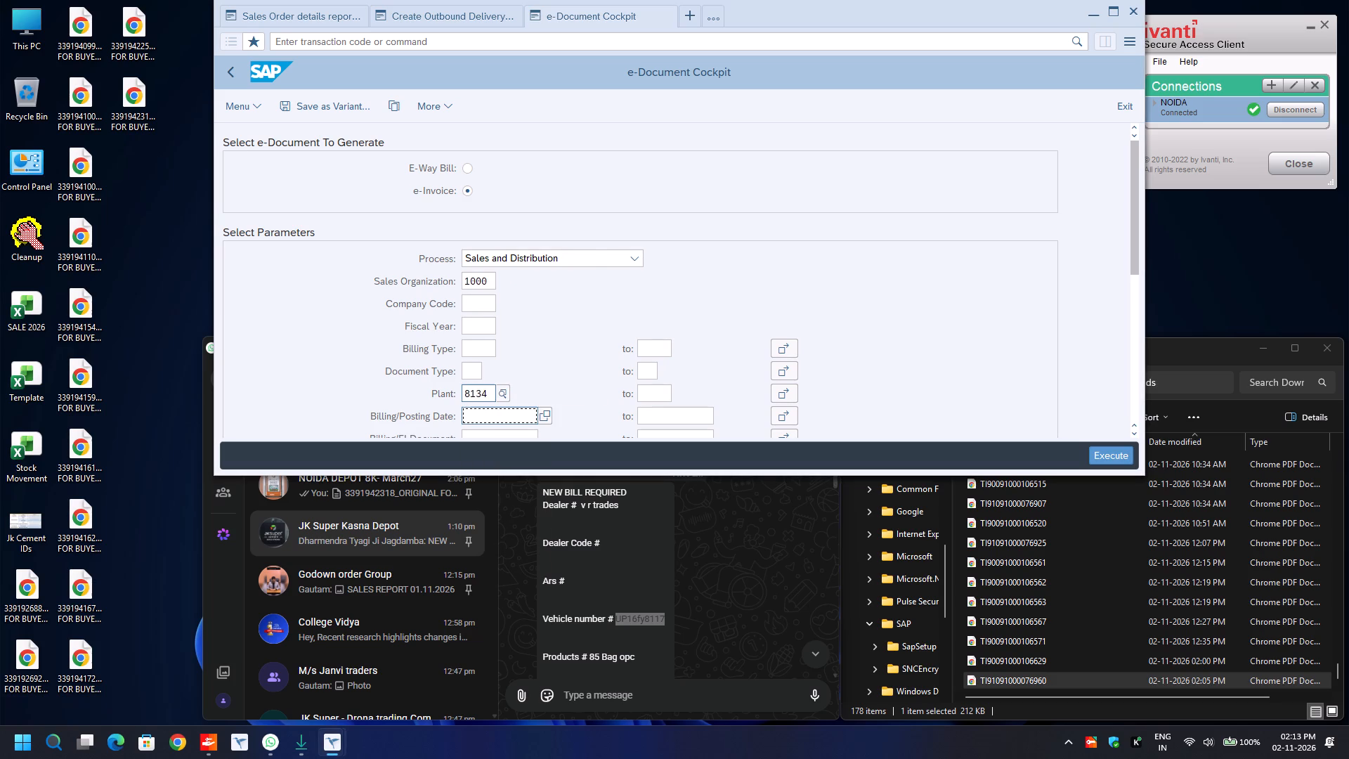
{"action": "key", "text": "BackSpace"}
{"action": "key", "text": "Down"}
{"action": "key", "text": "Return"}
Run the e-invoice status report with the e-Invoice with E-Way Bill option.
{"action": "scroll", "coordinate": [481, 395], "scroll_direction": "down", "scroll_amount": 8}
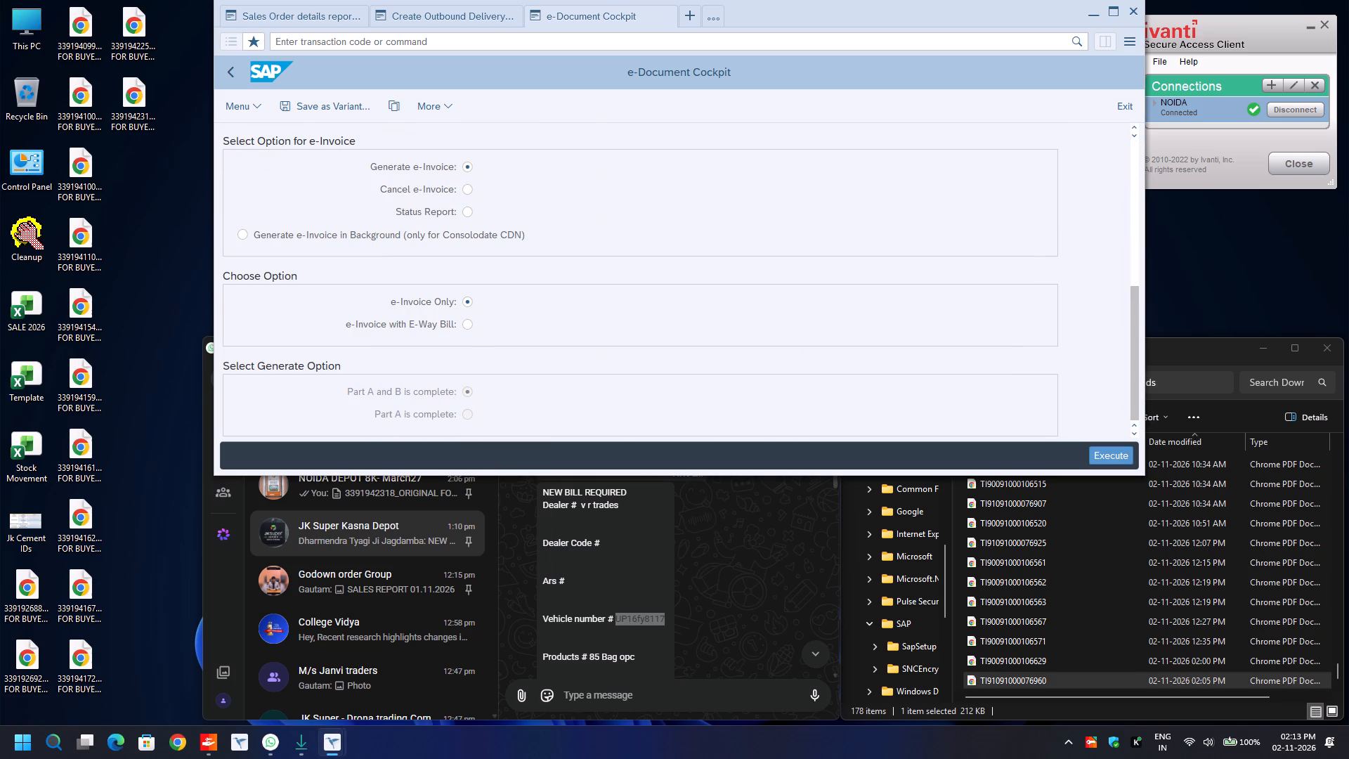
{"action": "left_click", "coordinate": [460, 209]}
{"action": "left_click", "coordinate": [468, 332]}
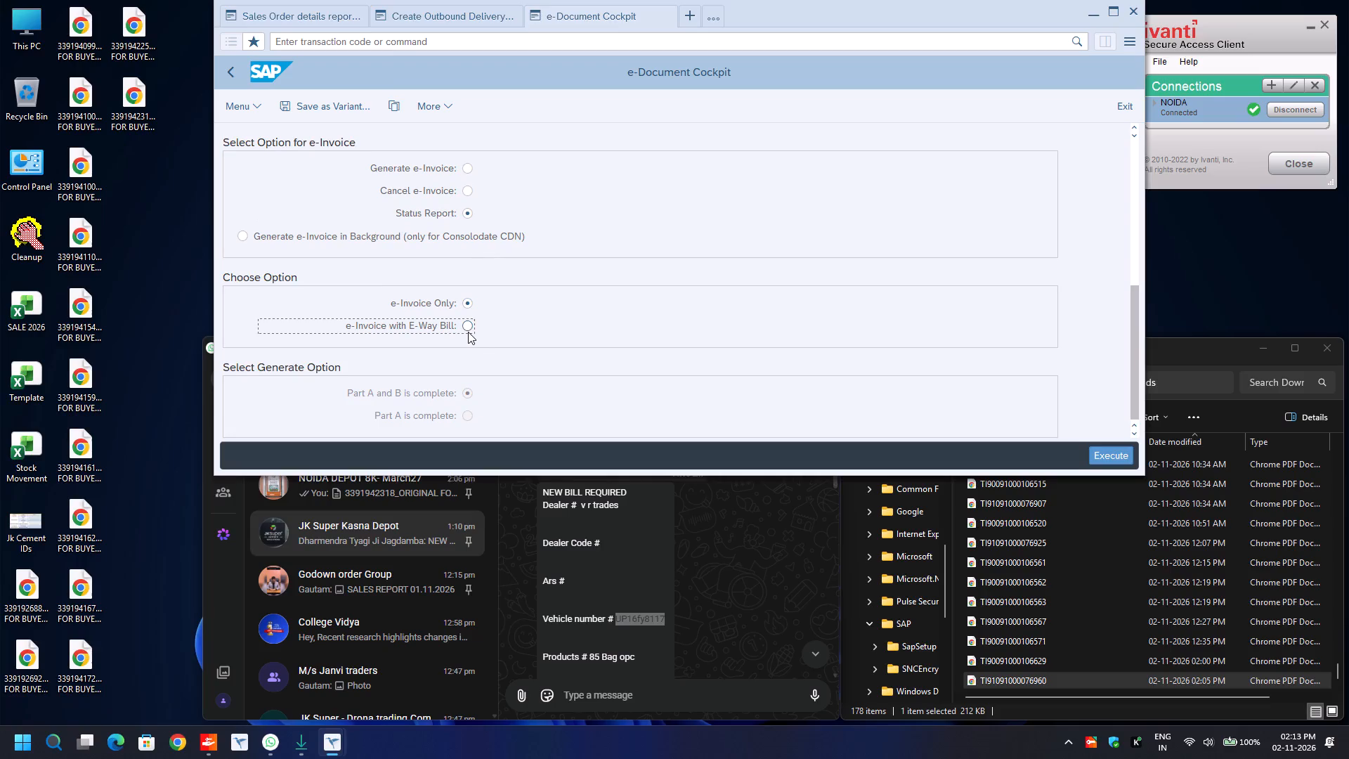
{"action": "key", "text": "F8"}
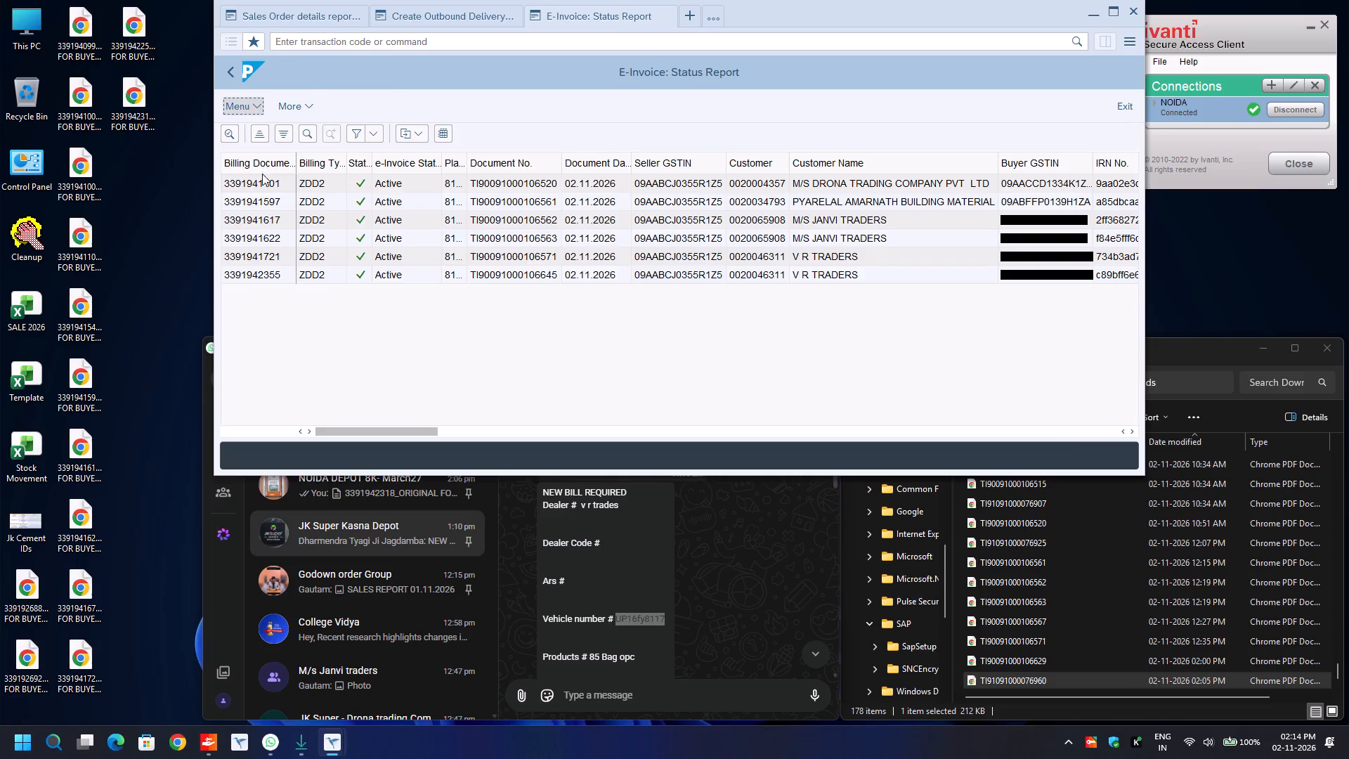
{"action": "scroll", "coordinate": [291, 295], "scroll_direction": "down", "scroll_amount": 4}
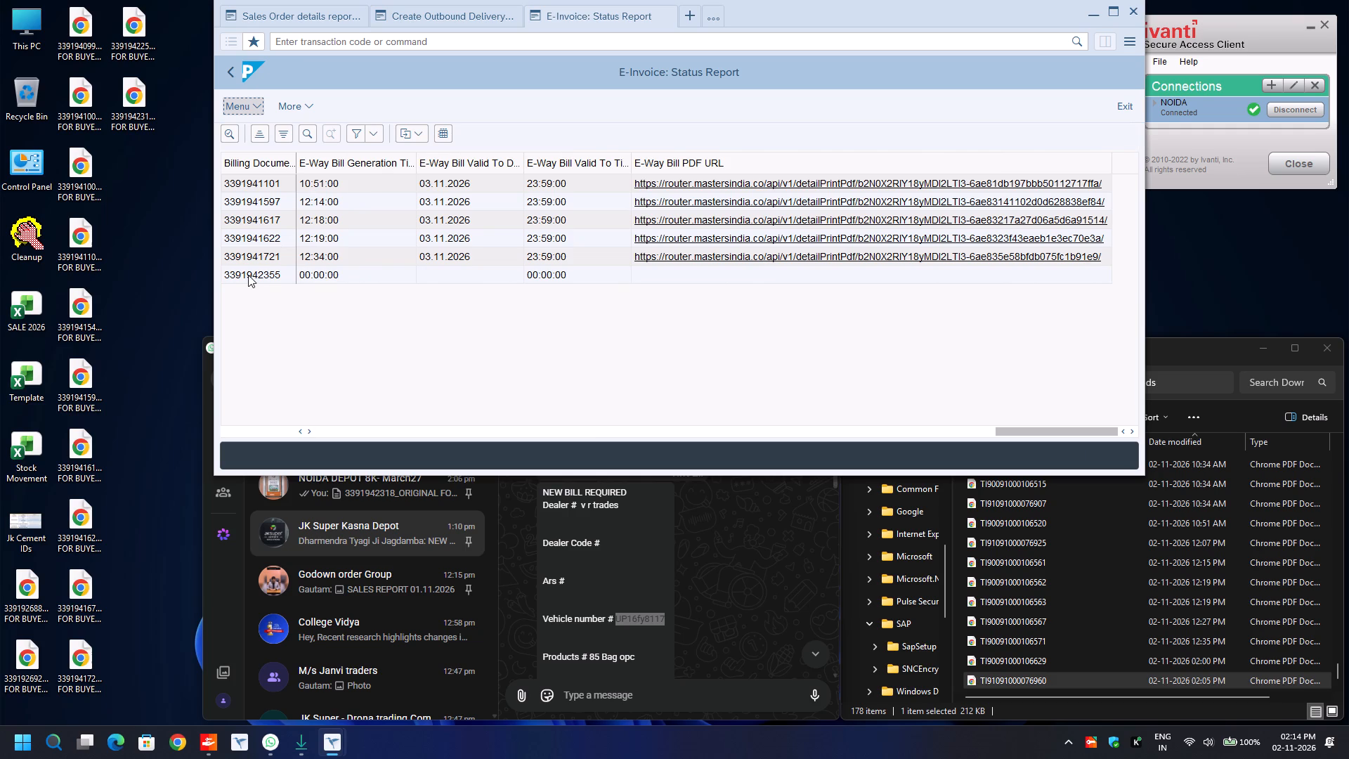
{"action": "left_click", "coordinate": [247, 275]}
{"action": "key", "text": "ctrl+y"}
{"action": "key", "text": "ctrl+c"}
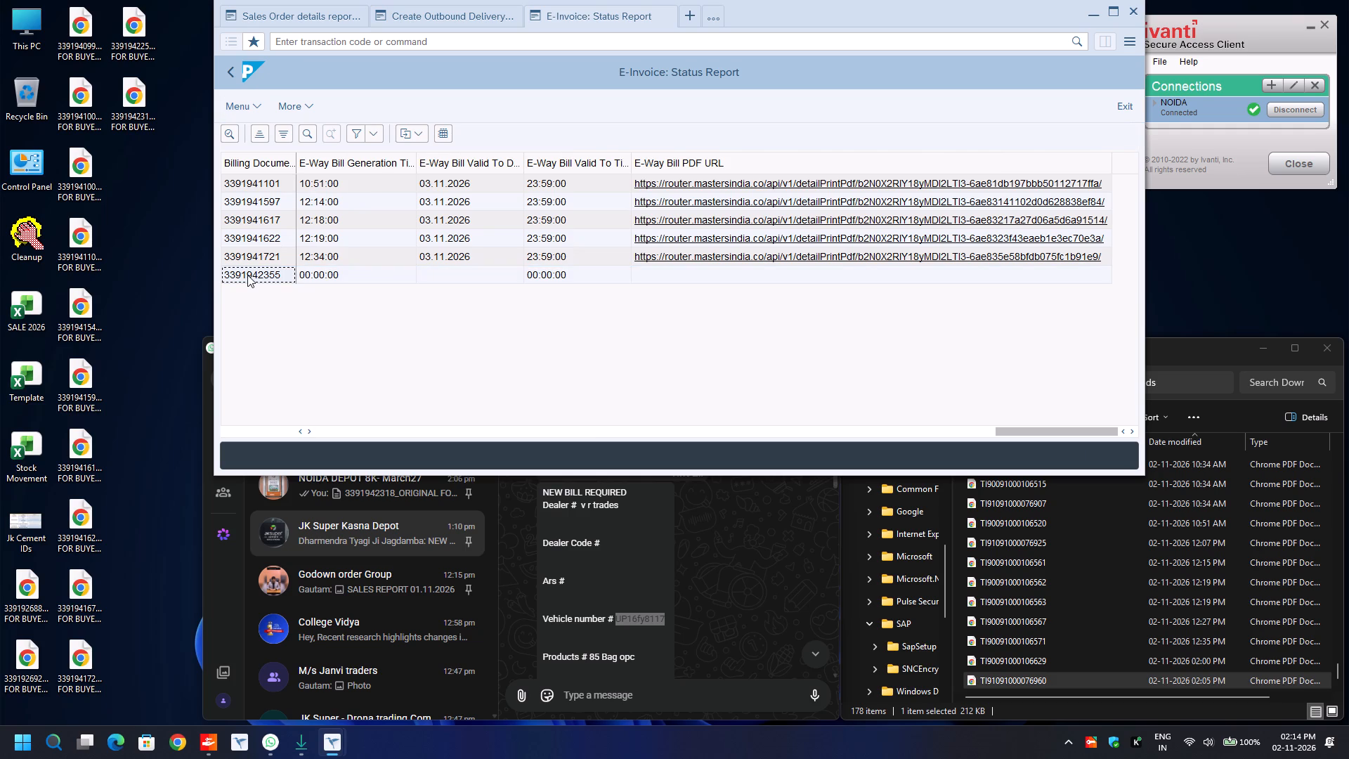
{"action": "left_click", "coordinate": [228, 72]}
{"action": "left_click", "coordinate": [467, 170]}
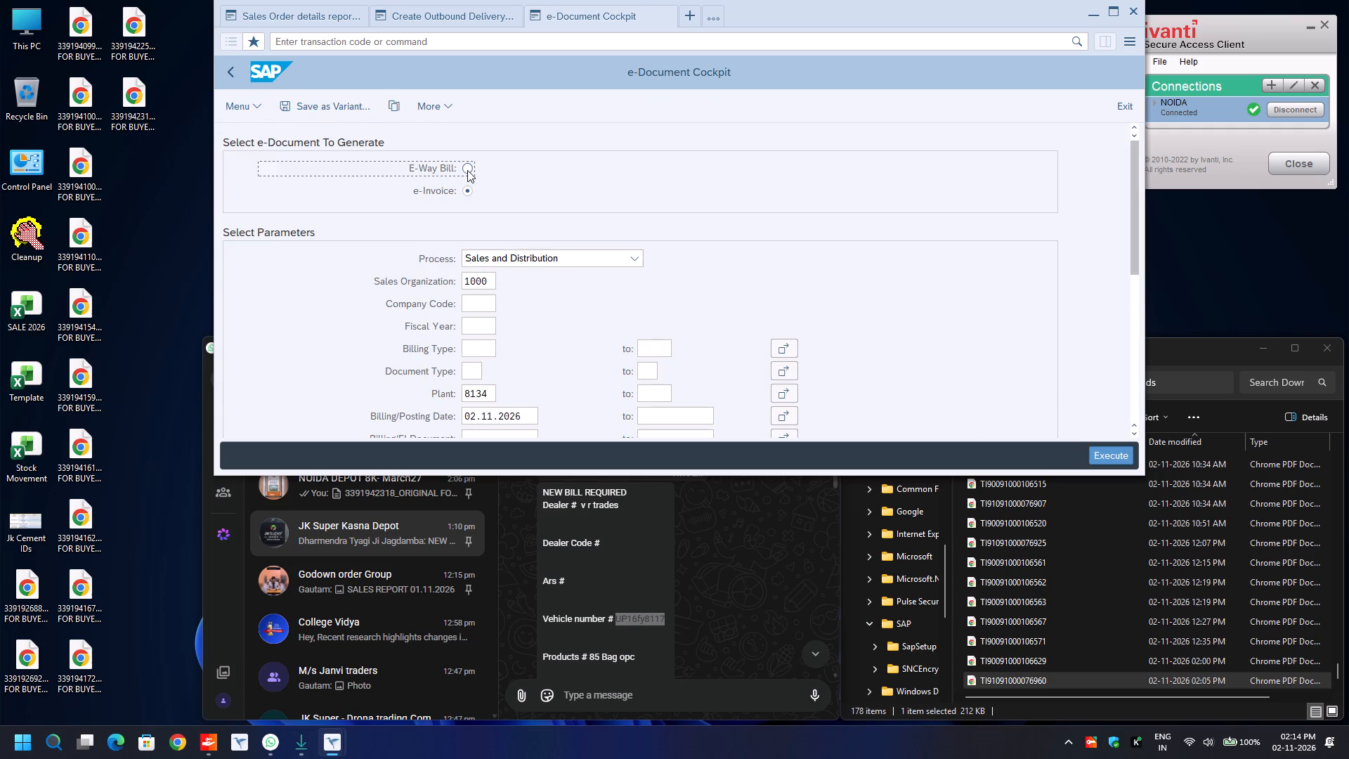
{"action": "left_click", "coordinate": [491, 299]}
{"action": "key", "text": "BackSpace"}
{"action": "key", "text": "Down"}
{"action": "key", "text": "Return"}
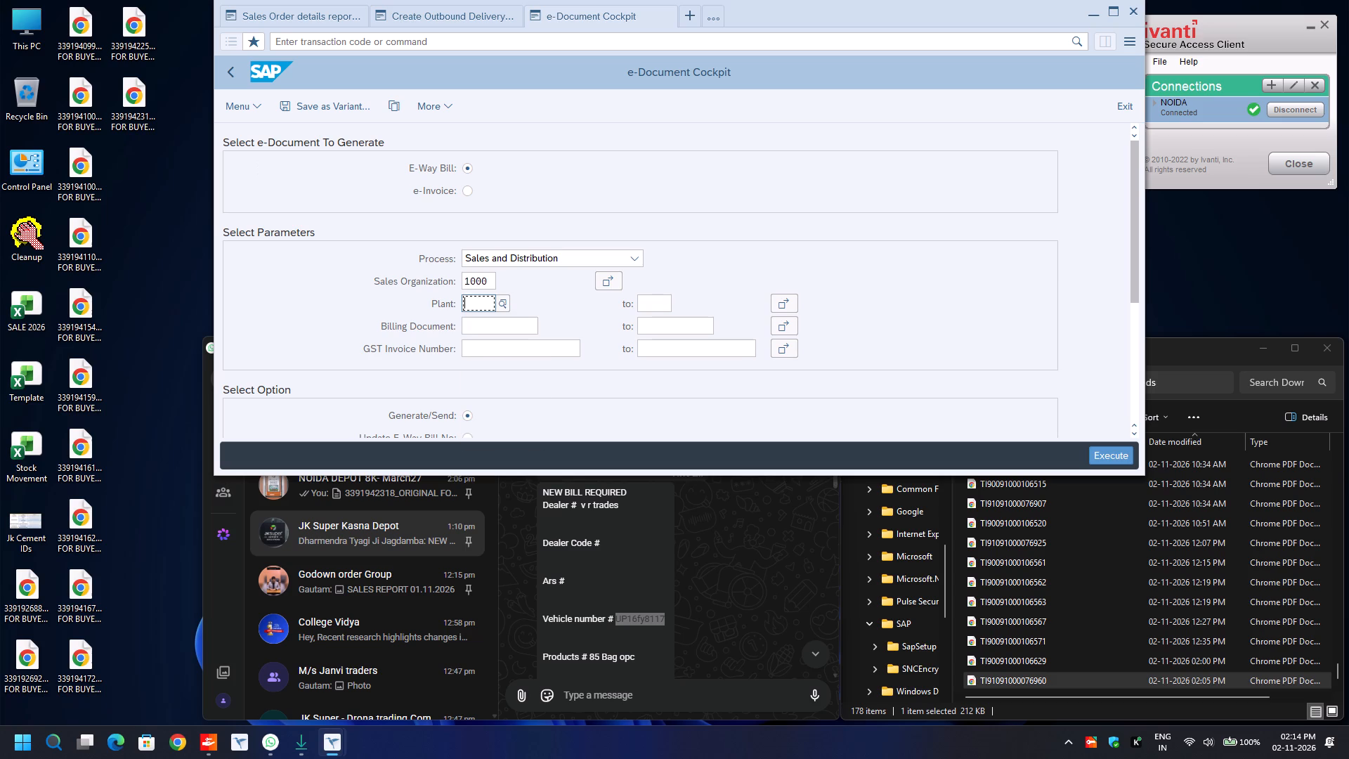
{"action": "key", "text": "Down"}
{"action": "key", "text": "ctrl+v"}
{"action": "key", "text": "F8"}
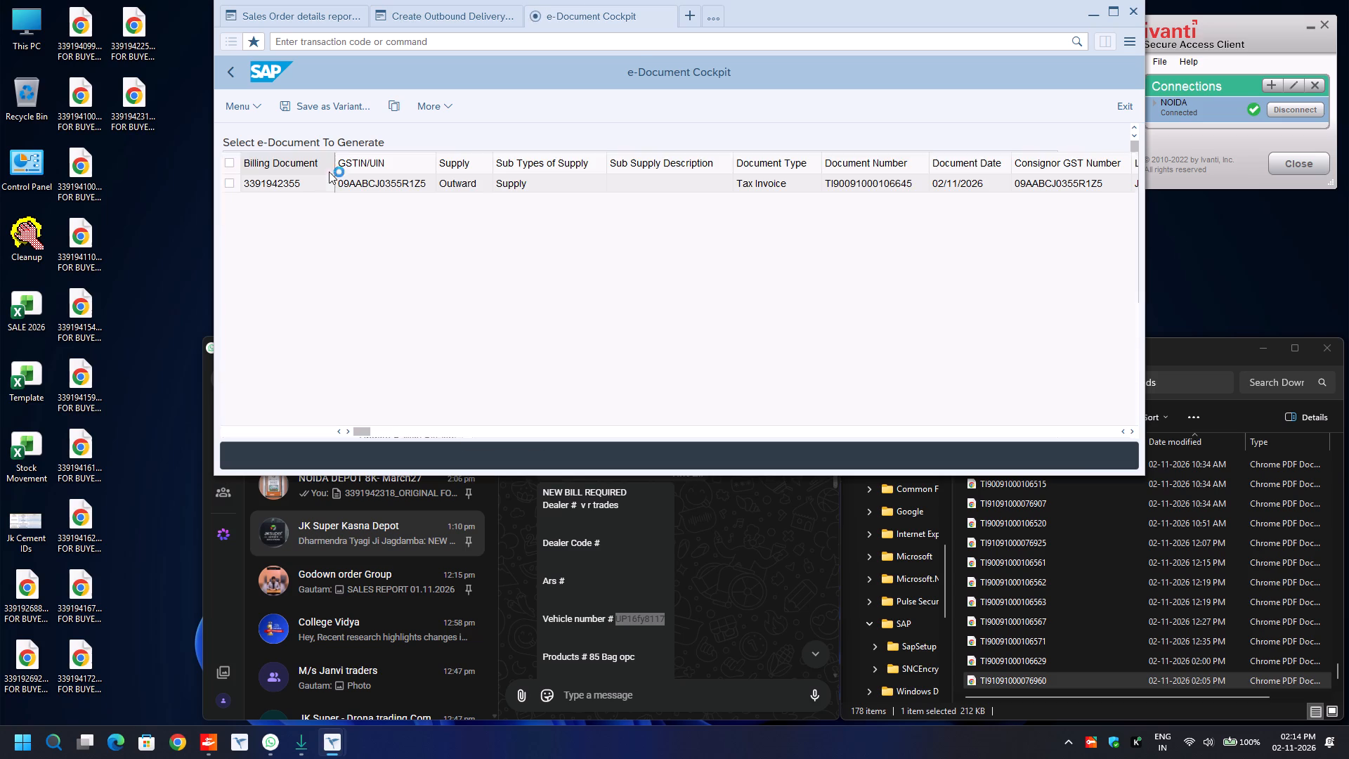
{"action": "left_click", "coordinate": [235, 161]}
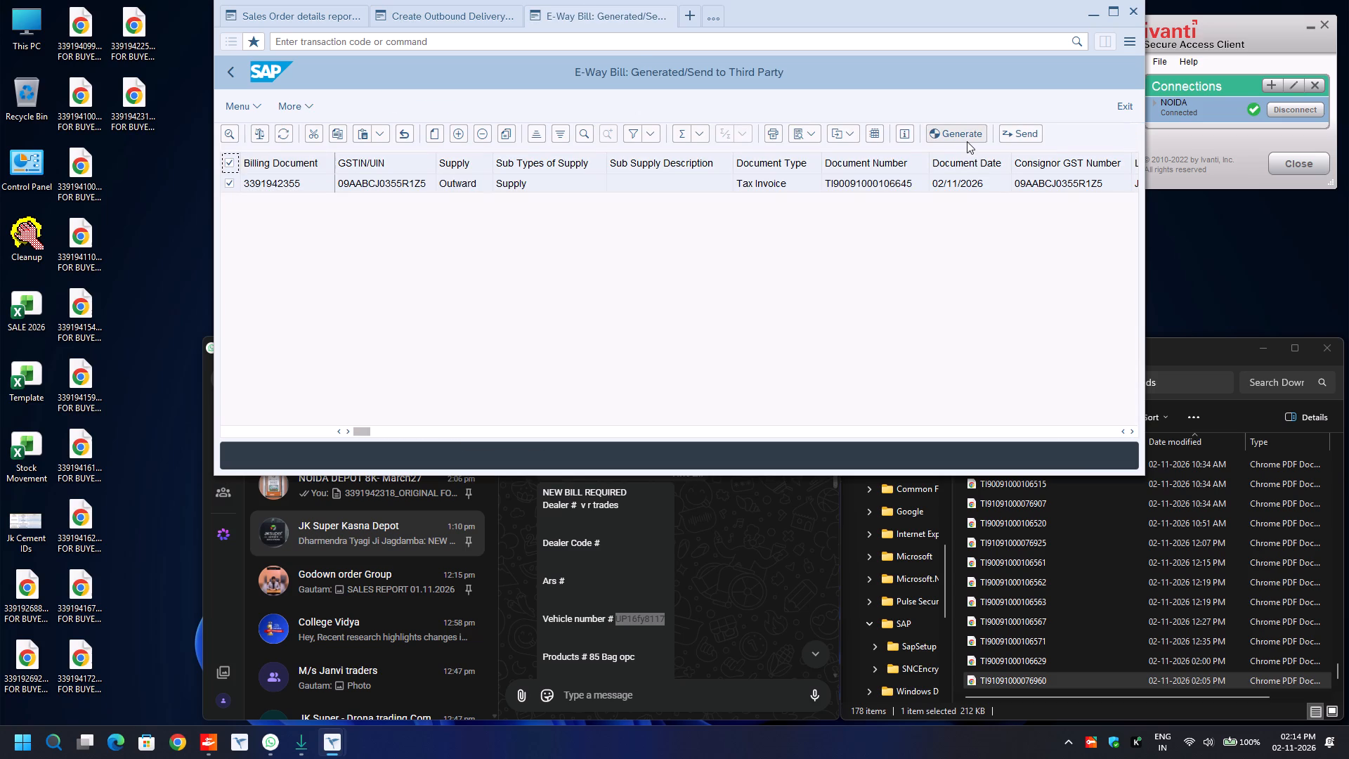
{"action": "left_click_drag", "start_coordinate": [955, 127], "coordinate": [956, 134]}
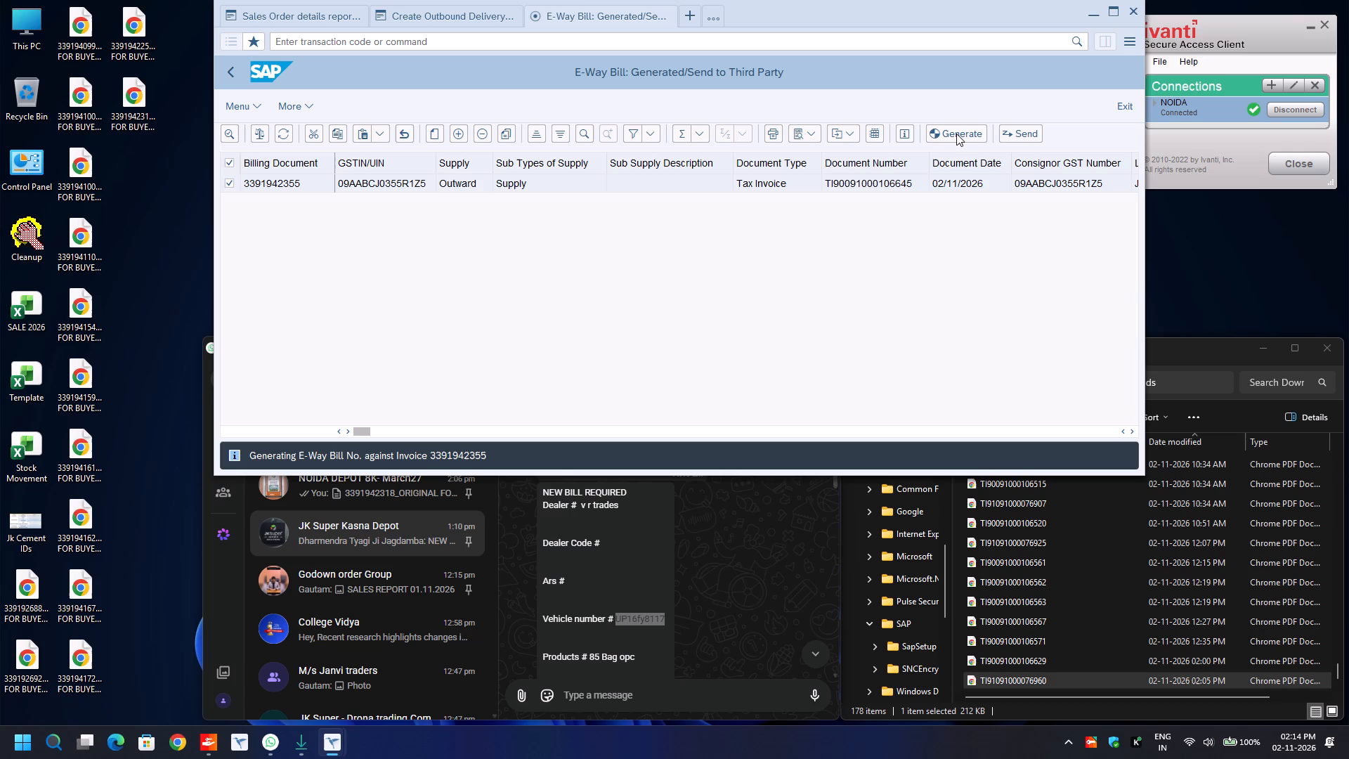
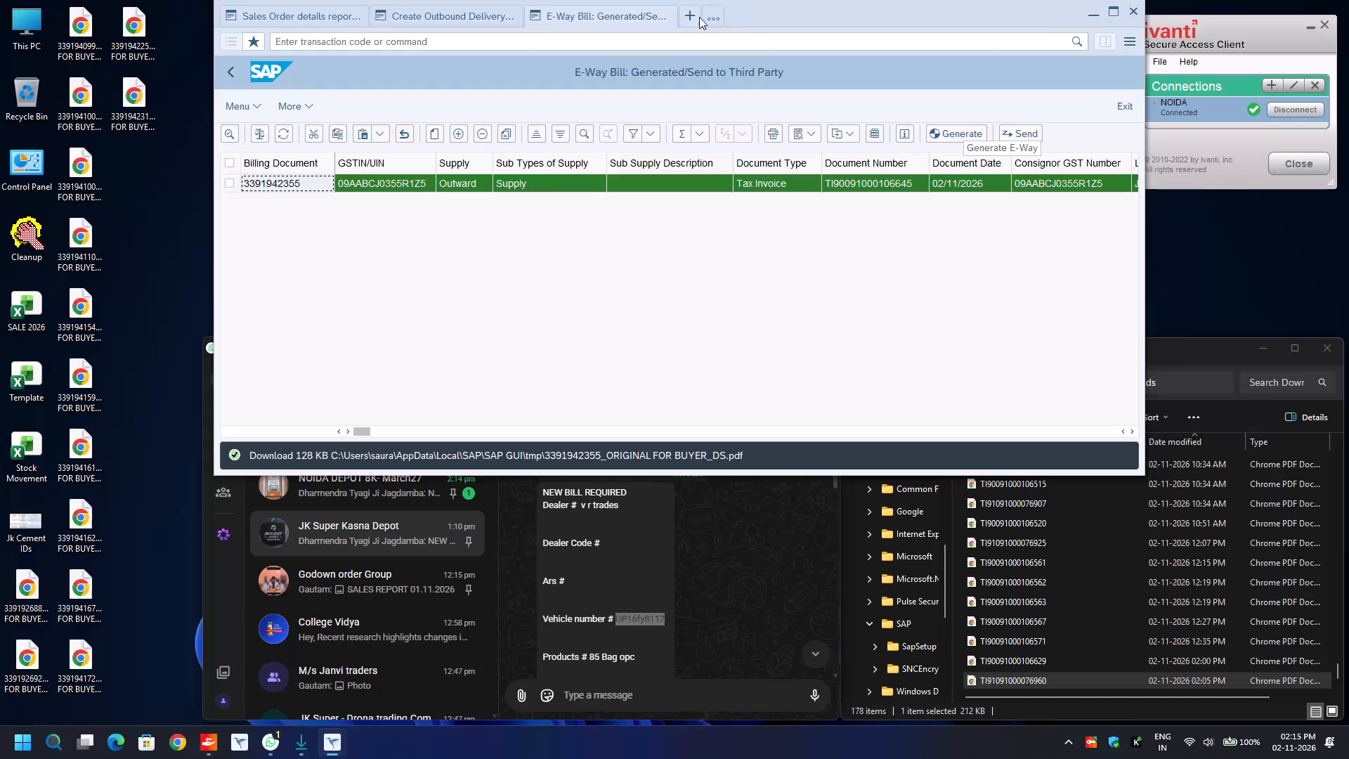
{"action": "left_click", "coordinate": [689, 17]}
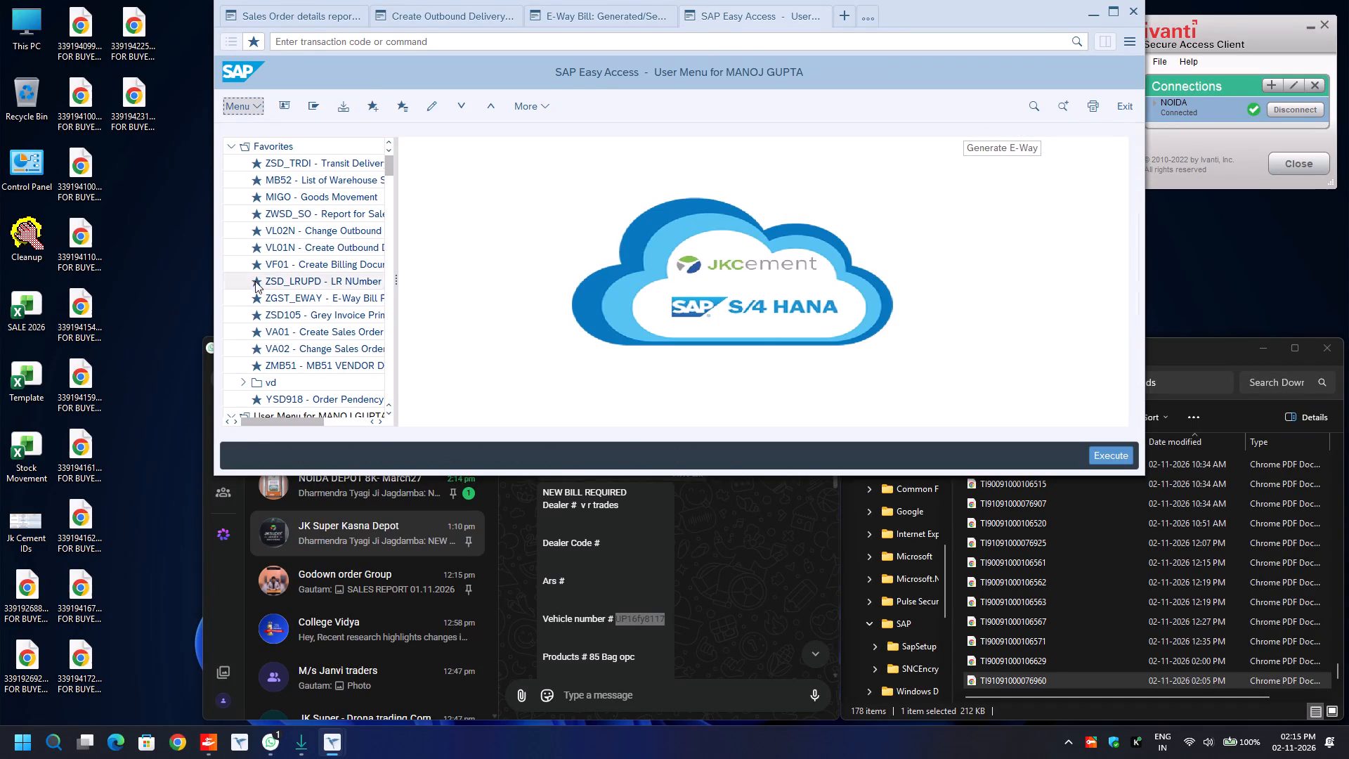
{"action": "double_click", "coordinate": [320, 309]}
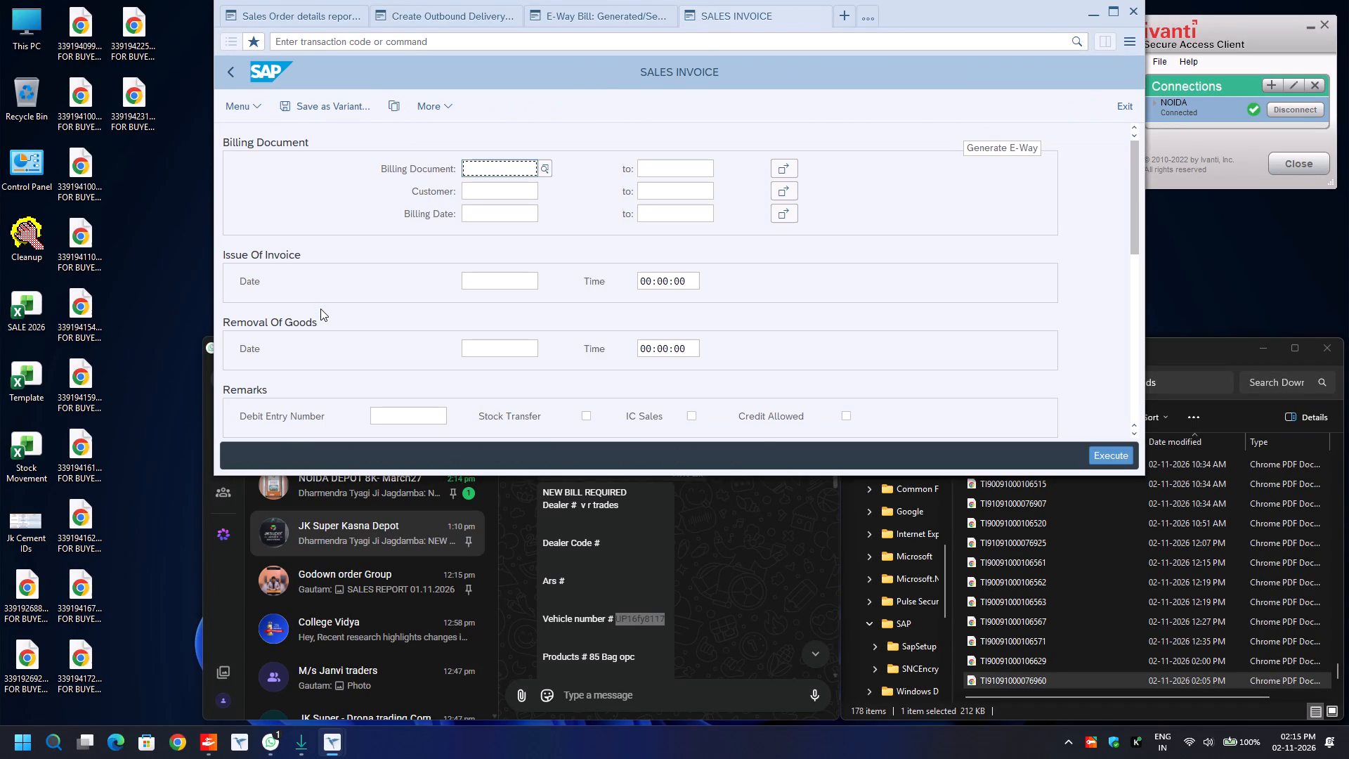
{"action": "key", "text": "ctrl+v"}
{"action": "scroll", "coordinate": [320, 309], "scroll_direction": "down", "scroll_amount": 9}
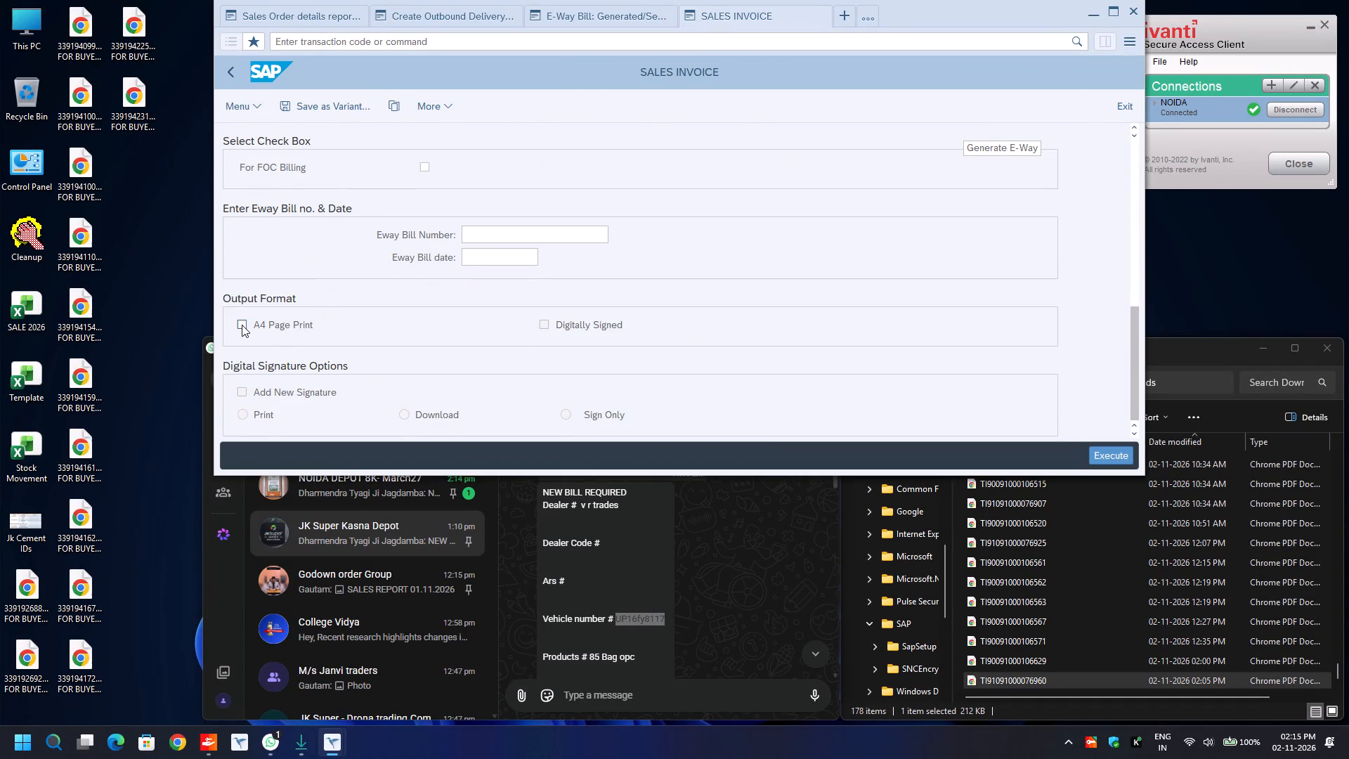
{"action": "left_click", "coordinate": [242, 324]}
{"action": "key", "text": "Tab"}
{"action": "key", "text": "space"}
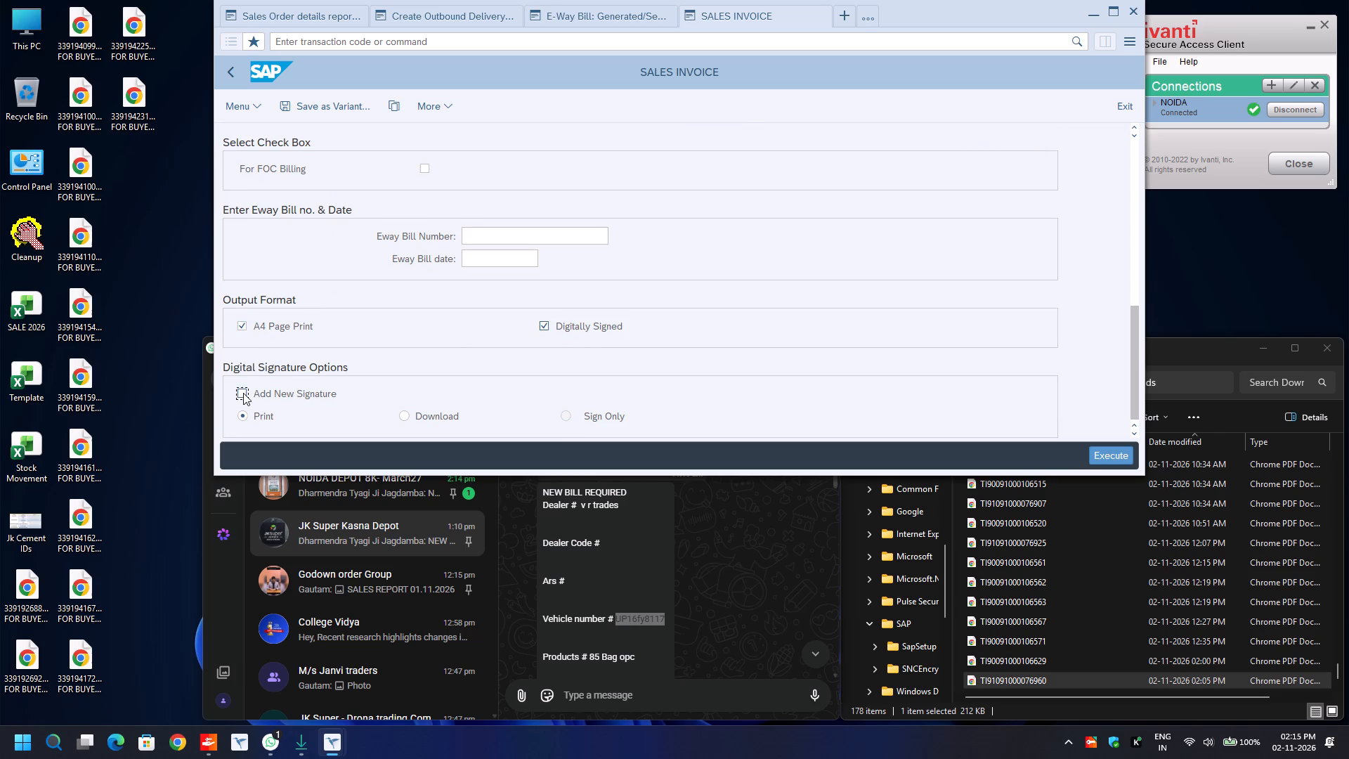
{"action": "key", "text": "Tab"}
{"action": "key", "text": "space"}
{"action": "key", "text": "Tab"}
{"action": "key", "text": "Right"}
{"action": "key", "text": "F8"}
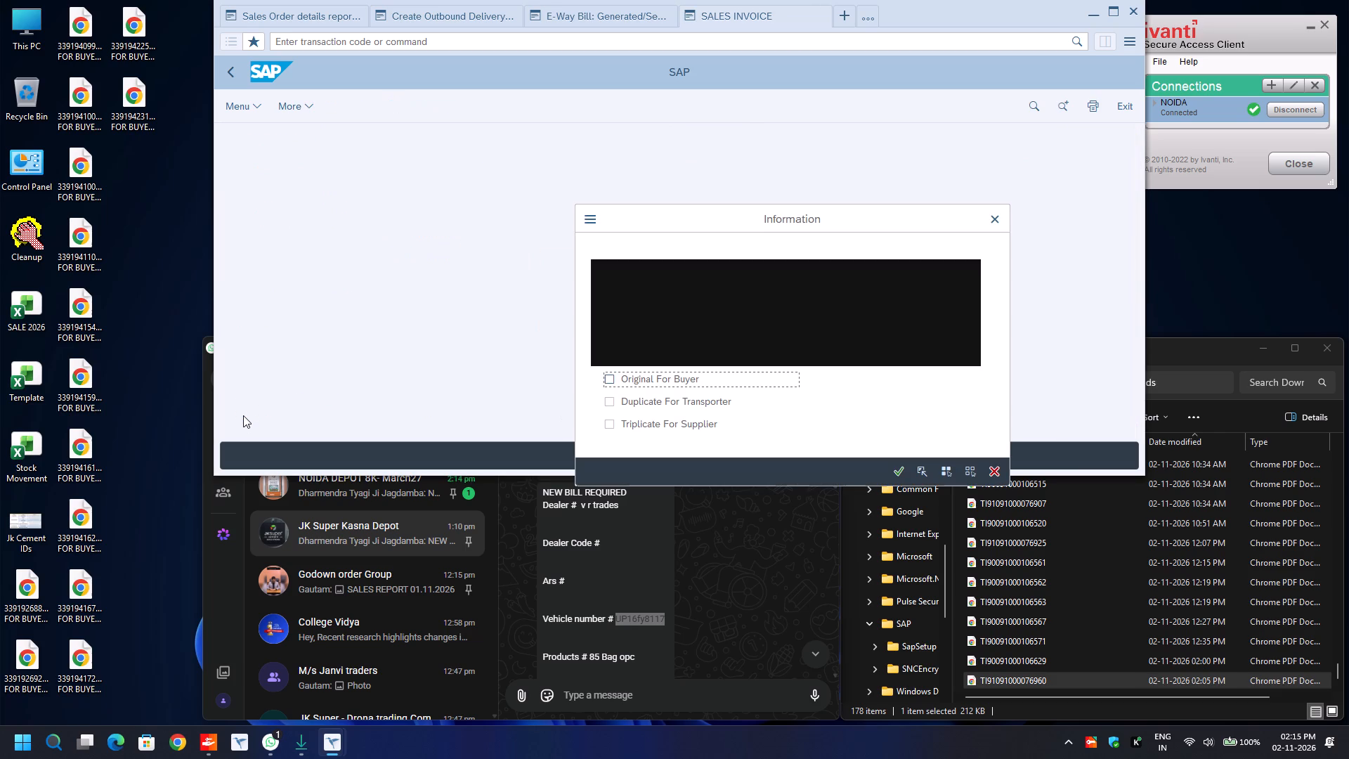
Choose only the Original For Buyer copy and generate the signed invoice download.
{"action": "key", "text": "space"}
{"action": "key", "text": "Return"}
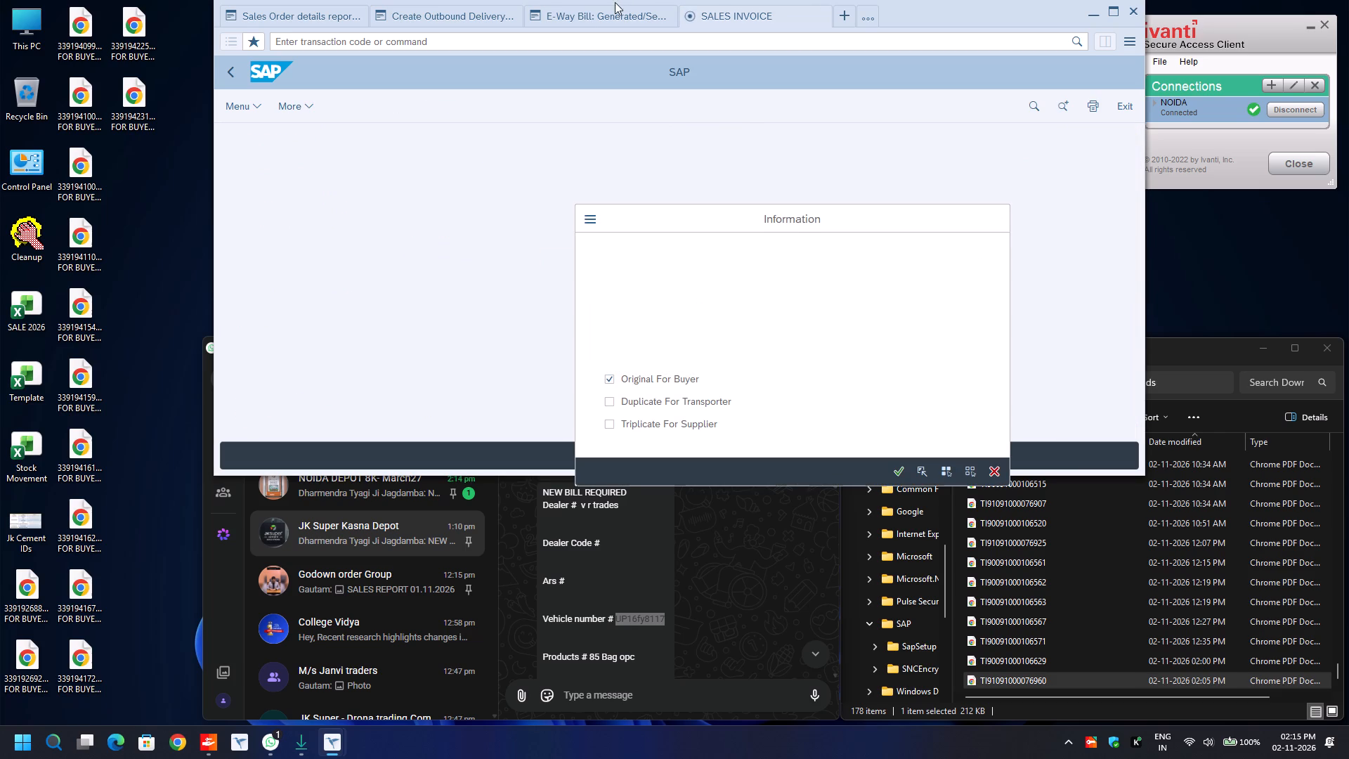
{"action": "left_click", "coordinate": [595, 9]}
{"action": "scroll", "coordinate": [849, 250], "scroll_direction": "down", "scroll_amount": 20}
{"action": "scroll", "coordinate": [849, 250], "scroll_direction": "down", "scroll_amount": 19}
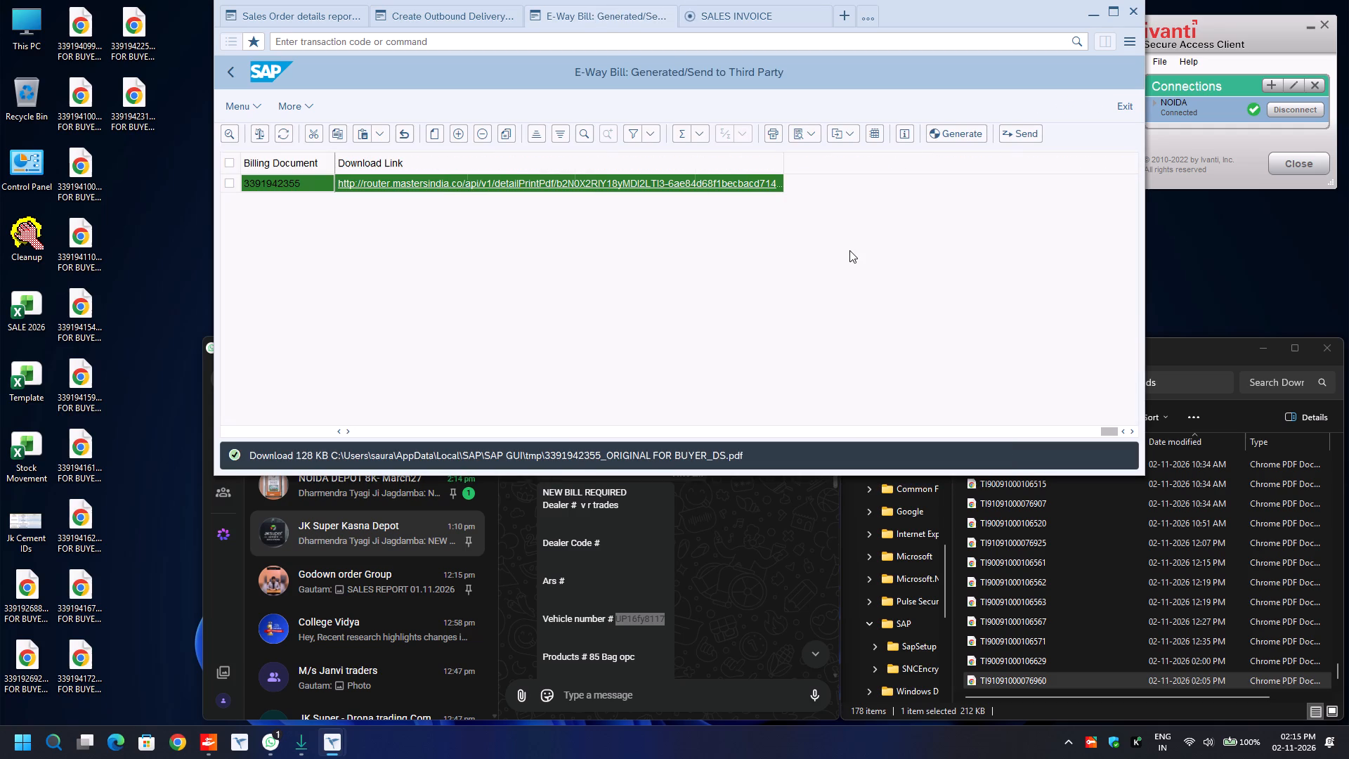
{"action": "scroll", "coordinate": [849, 250], "scroll_direction": "down", "scroll_amount": 20}
{"action": "scroll", "coordinate": [849, 250], "scroll_direction": "down", "scroll_amount": 9}
{"action": "left_click", "coordinate": [752, 184]}
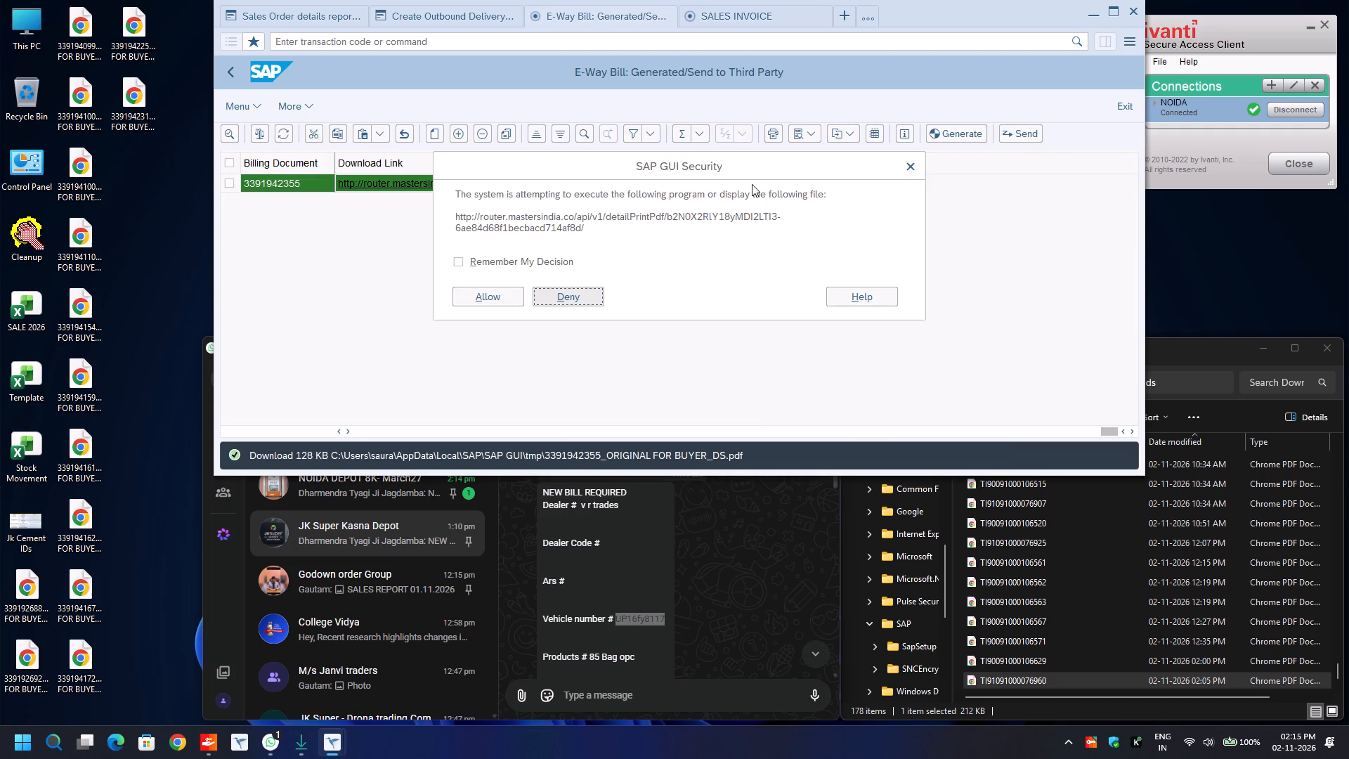
{"action": "key", "text": "Left"}
{"action": "key", "text": "Return"}
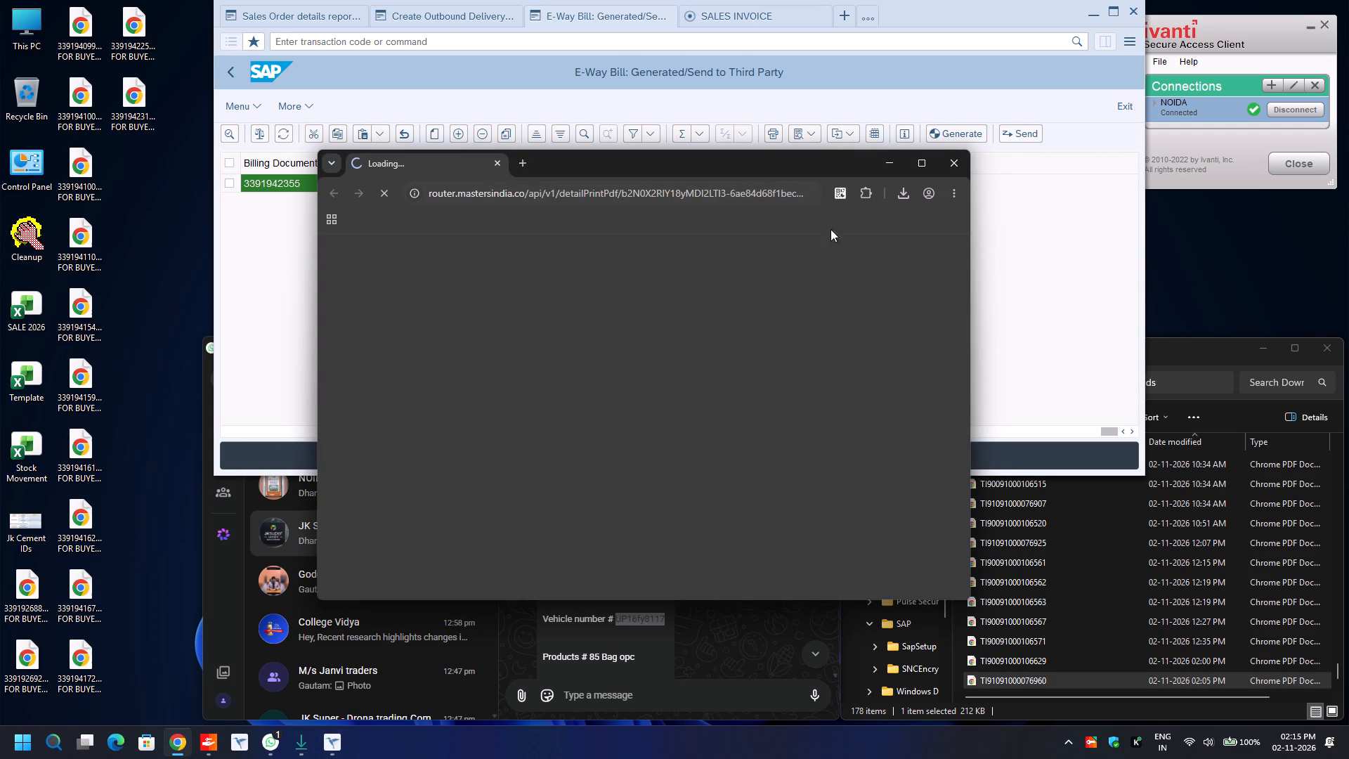
Show the downloaded TI90091000106645.pdf in its Downloads folder and close the blank browser window.
{"action": "left_click", "coordinate": [847, 222]}
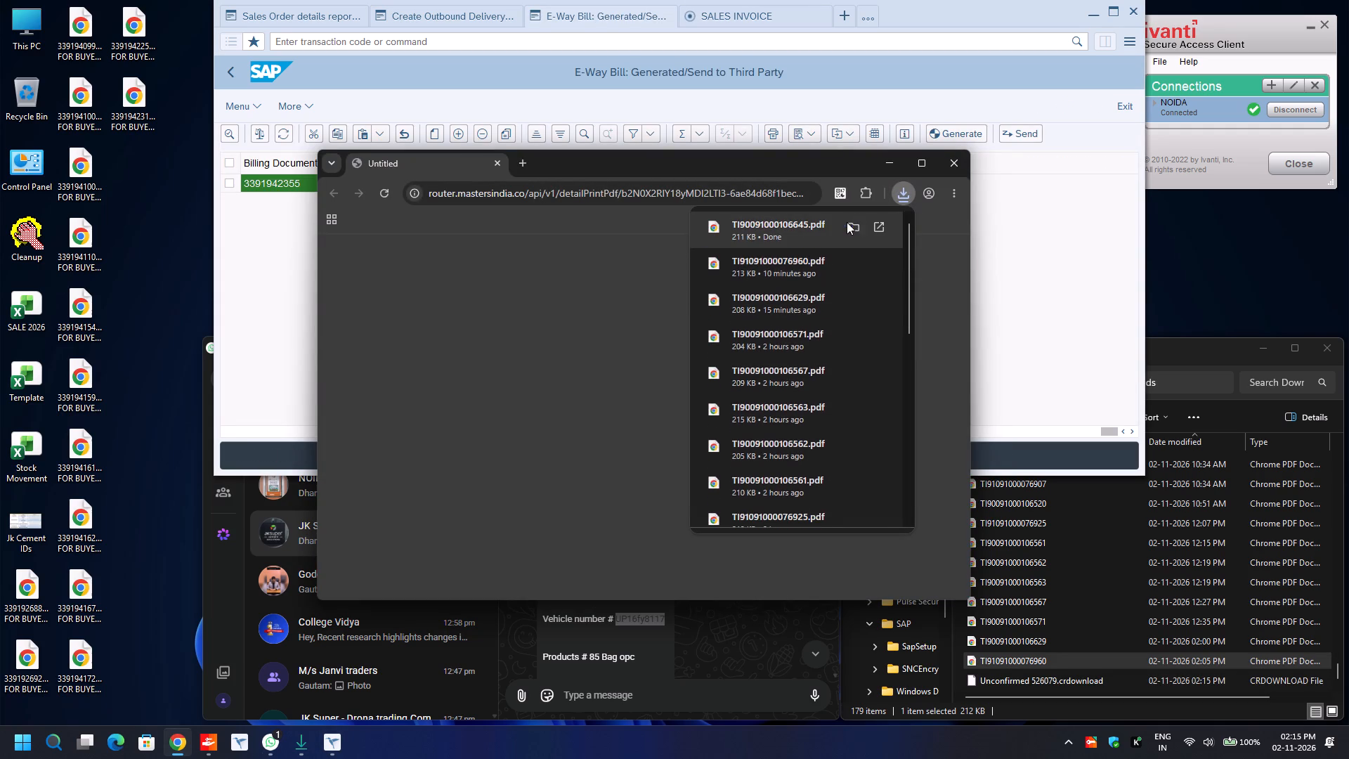
{"action": "left_click", "coordinate": [856, 223]}
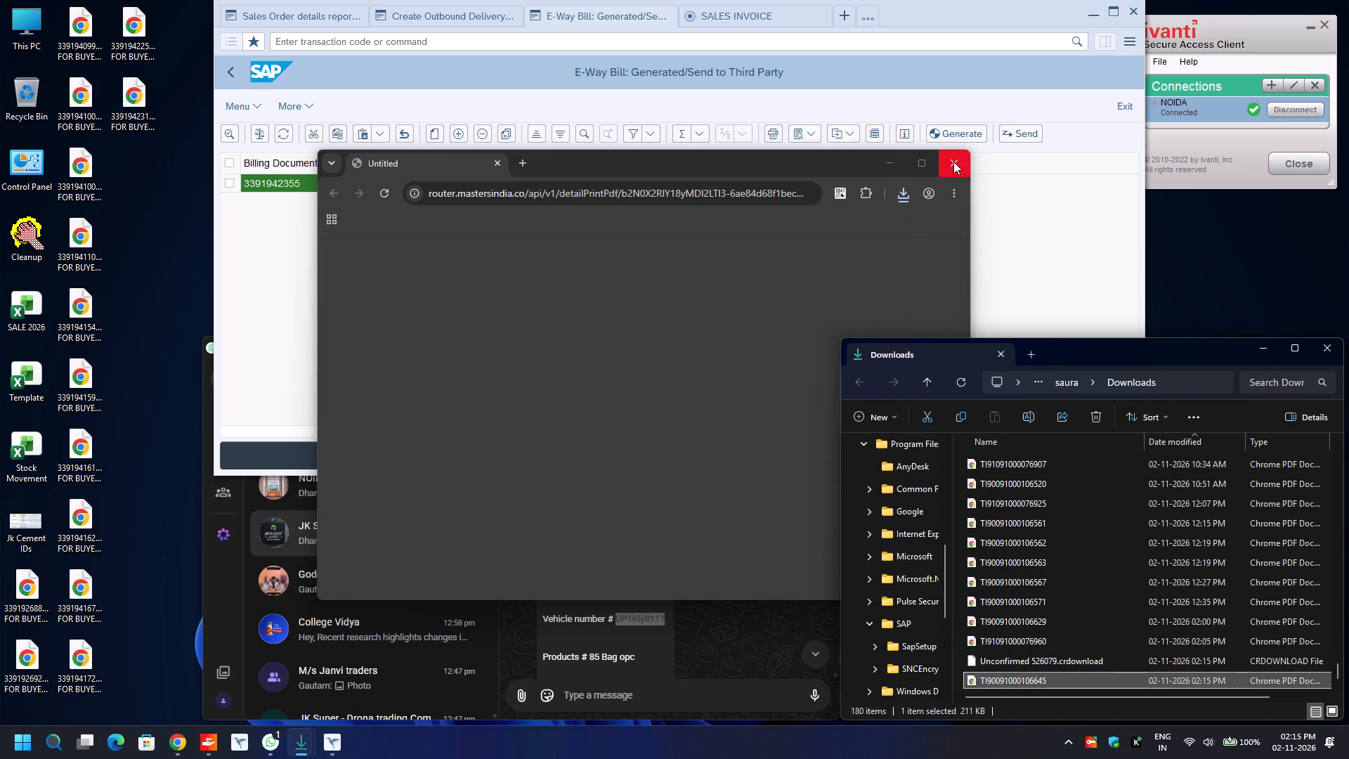
{"action": "left_click", "coordinate": [953, 162]}
{"action": "scroll", "coordinate": [703, 574], "scroll_direction": "down", "scroll_amount": 1}
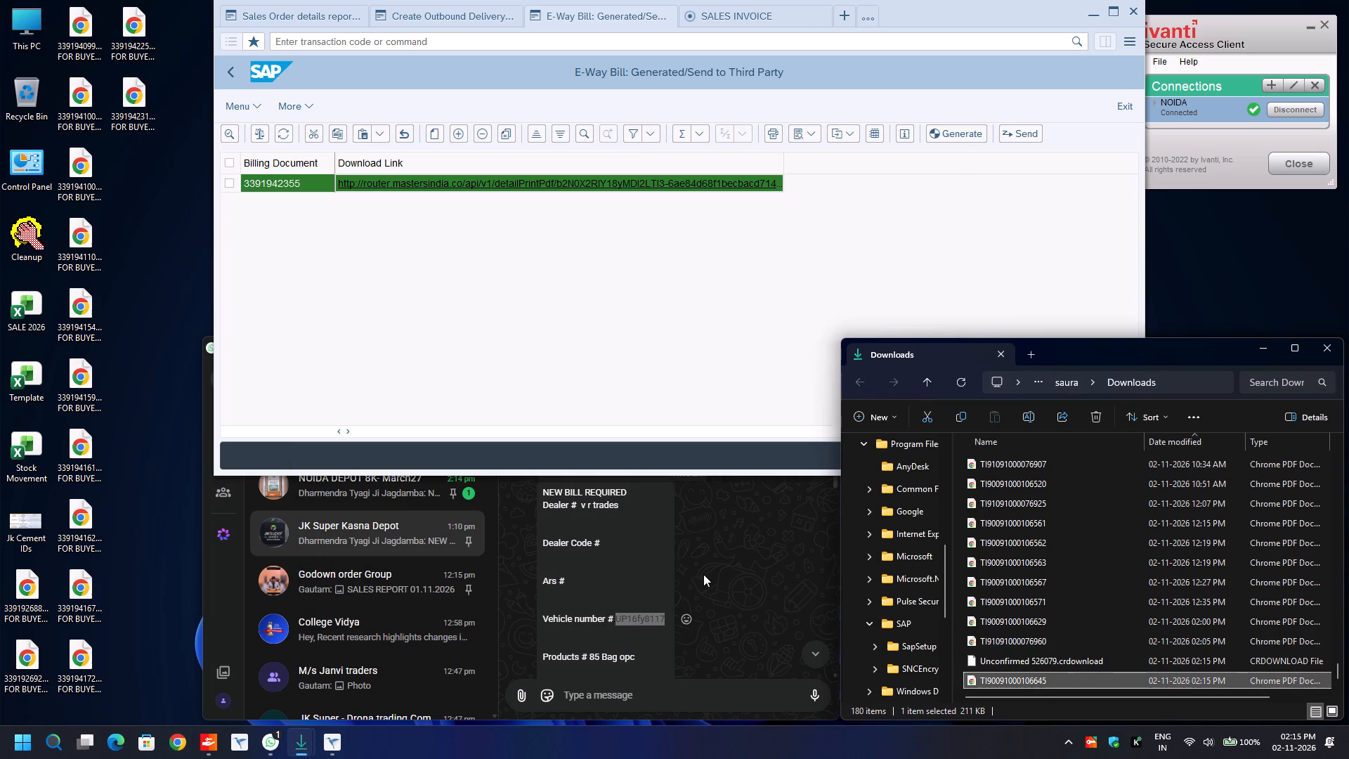
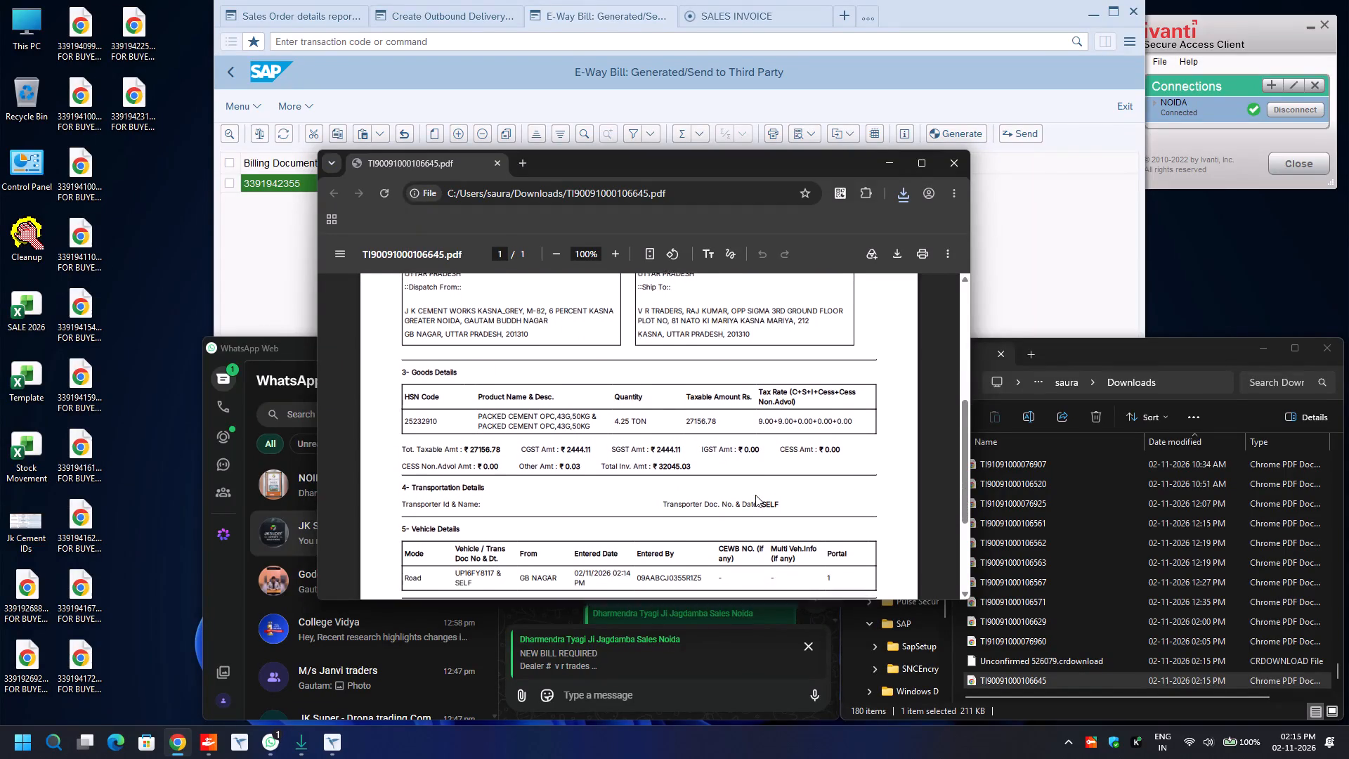
{"action": "scroll", "coordinate": [755, 495], "scroll_direction": "down", "scroll_amount": 1}
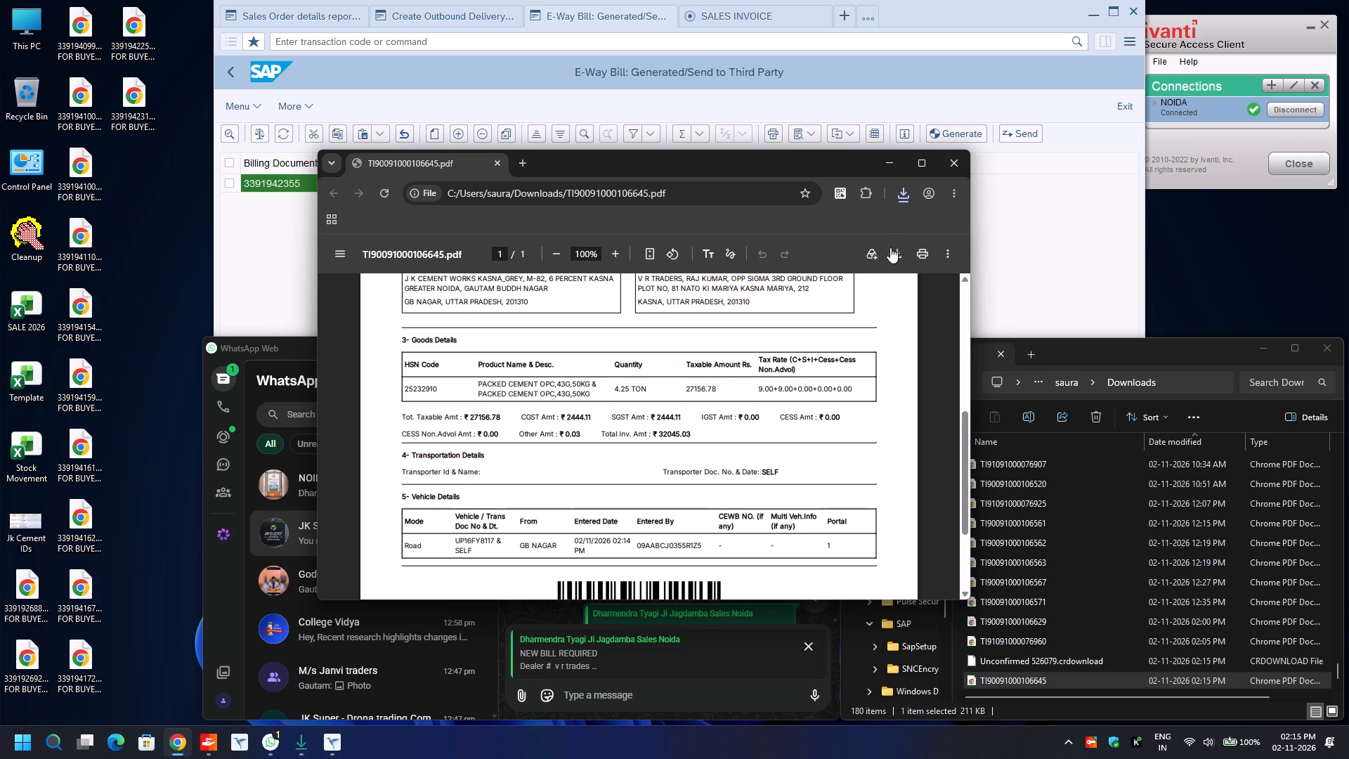
{"action": "left_click", "coordinate": [954, 161]}
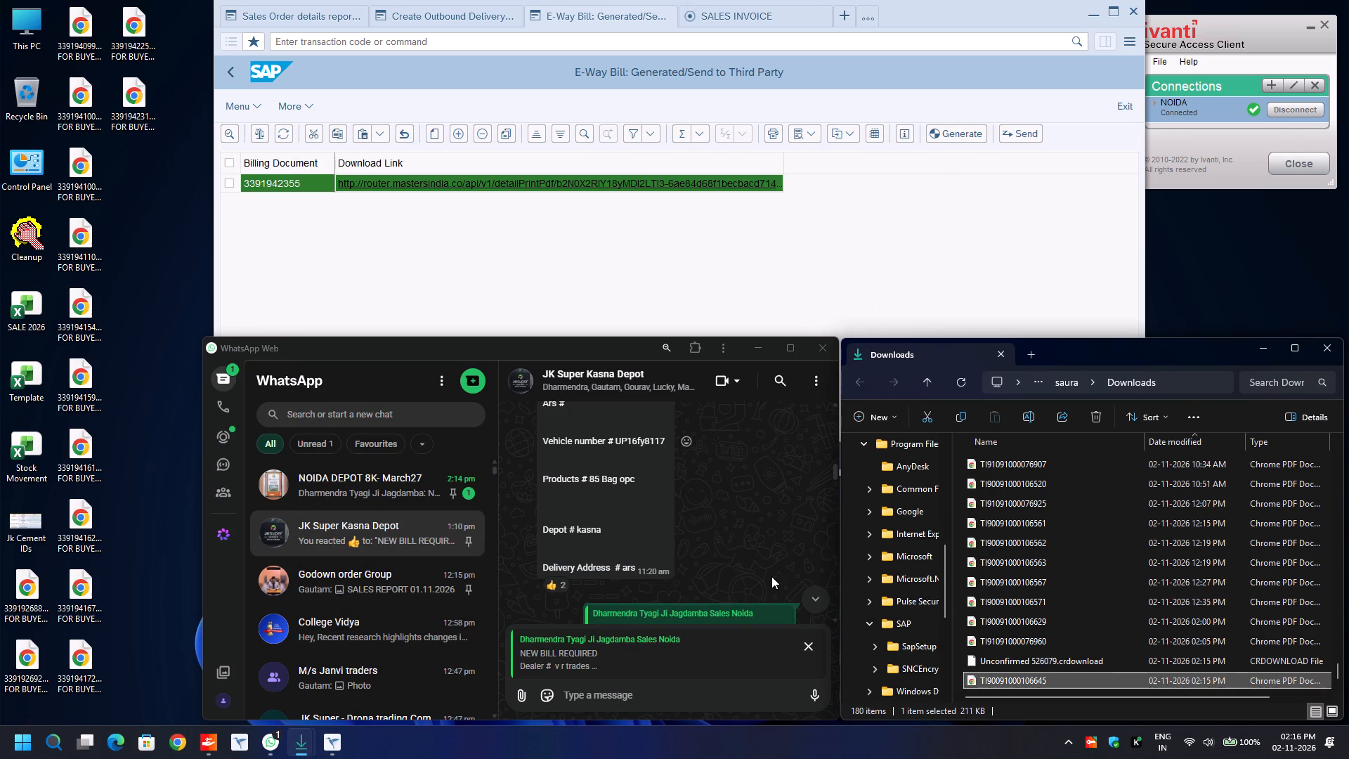